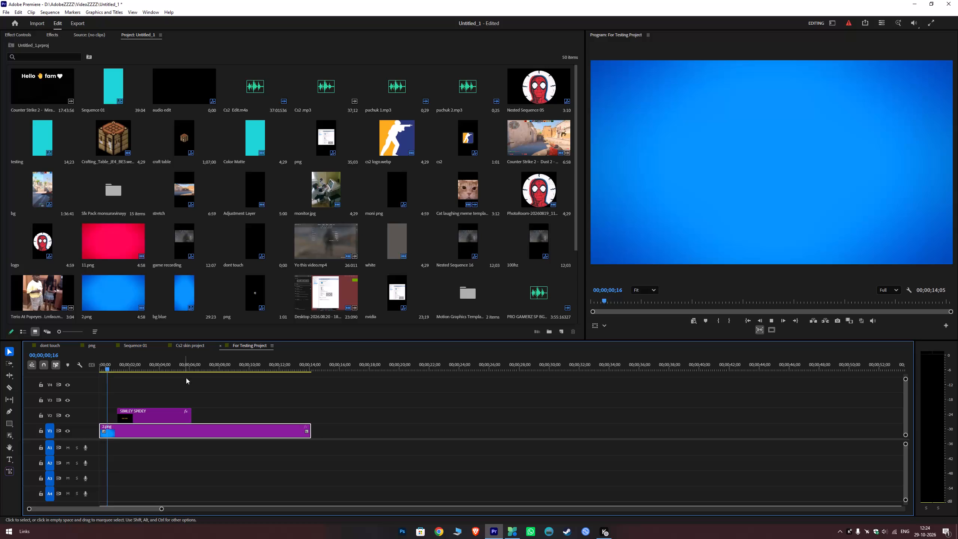
Play and scrub through the For Testing Project sequence to review how the SIMLEY SPIDEY title appears over the blue background.
{"action": "key", "text": "space"}
{"action": "key", "text": "space"}
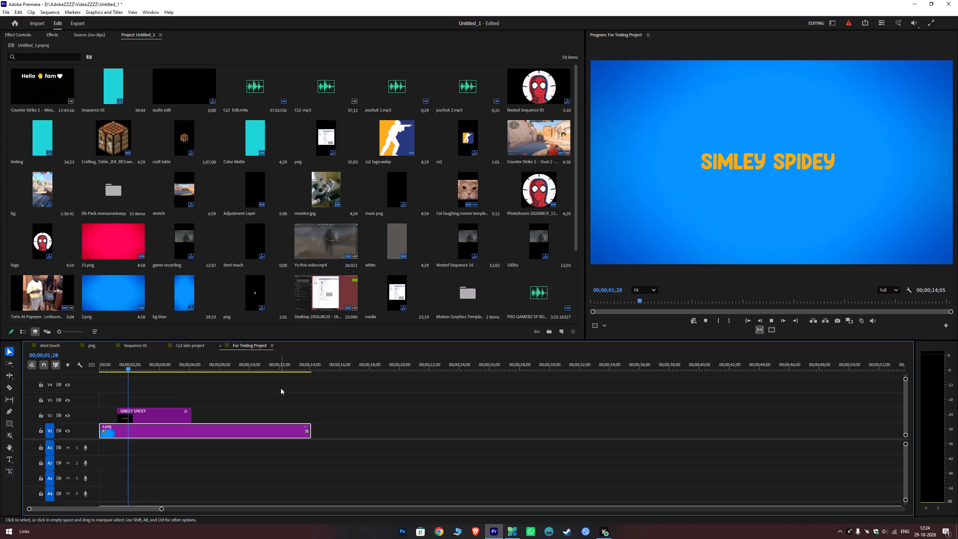
{"action": "key", "text": "space"}
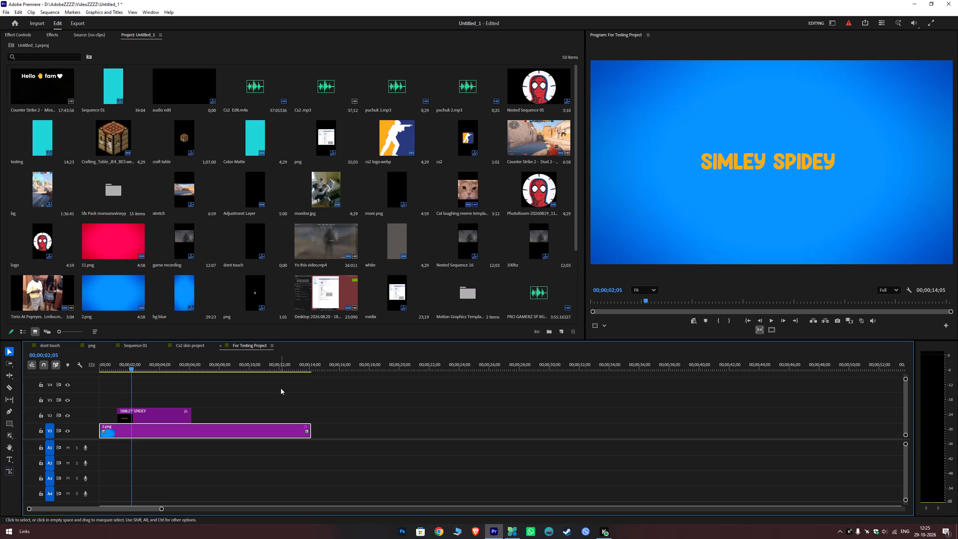
{"action": "left_click_drag", "start_coordinate": [124, 363], "coordinate": [133, 368]}
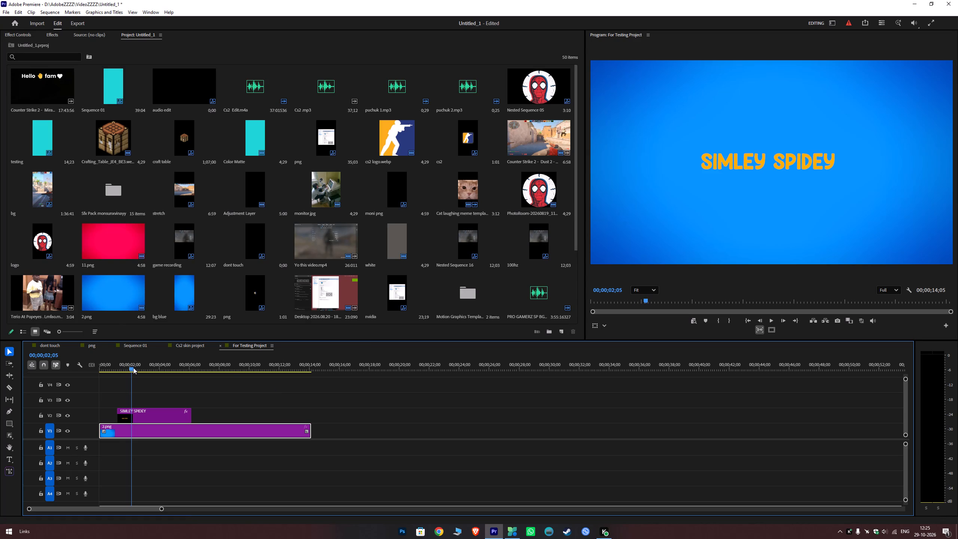
{"action": "left_click_drag", "start_coordinate": [133, 368], "coordinate": [117, 380]}
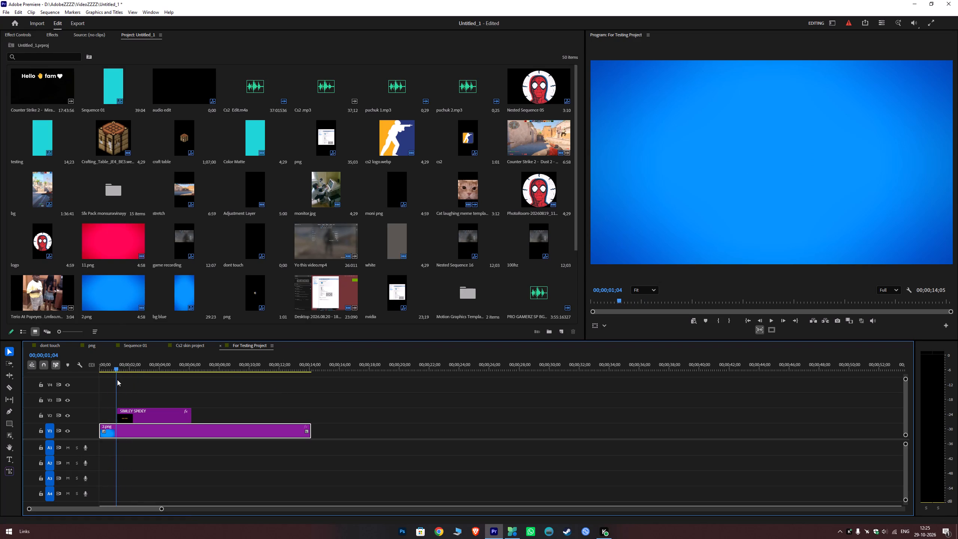
{"action": "left_click_drag", "start_coordinate": [117, 380], "coordinate": [156, 397]}
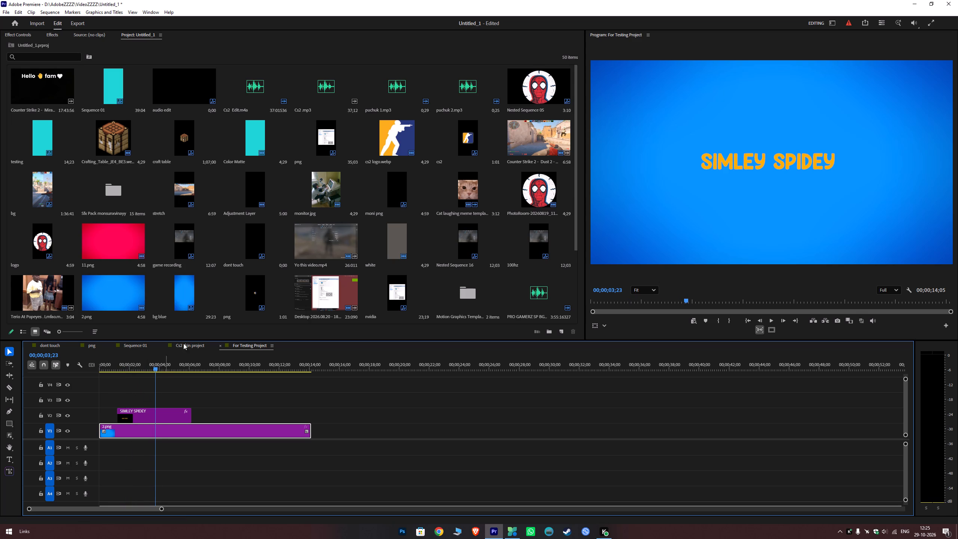
{"action": "scroll", "coordinate": [218, 324], "scroll_direction": "down", "scroll_amount": 4}
{"action": "scroll", "coordinate": [99, 266], "scroll_direction": "down", "scroll_amount": 3}
{"action": "scroll", "coordinate": [83, 264], "scroll_direction": "up", "scroll_amount": 4}
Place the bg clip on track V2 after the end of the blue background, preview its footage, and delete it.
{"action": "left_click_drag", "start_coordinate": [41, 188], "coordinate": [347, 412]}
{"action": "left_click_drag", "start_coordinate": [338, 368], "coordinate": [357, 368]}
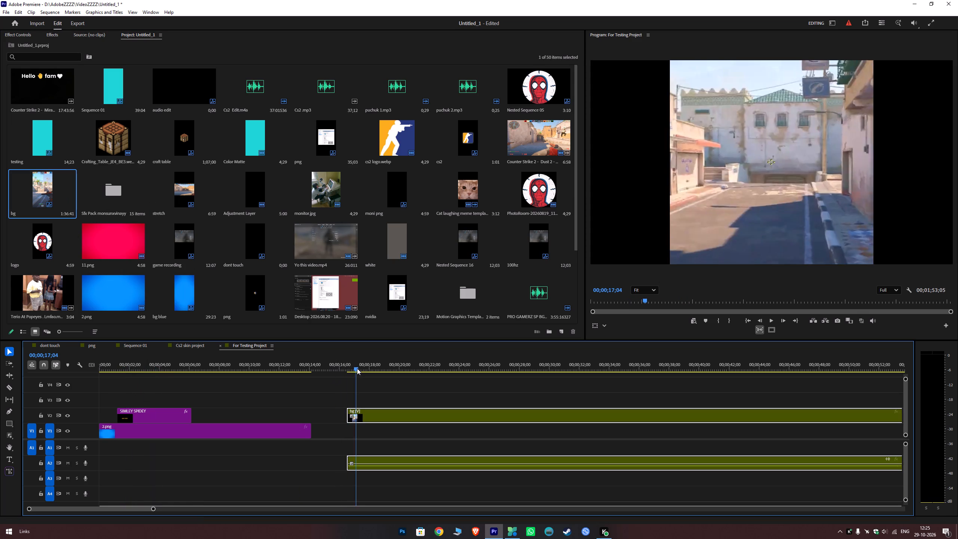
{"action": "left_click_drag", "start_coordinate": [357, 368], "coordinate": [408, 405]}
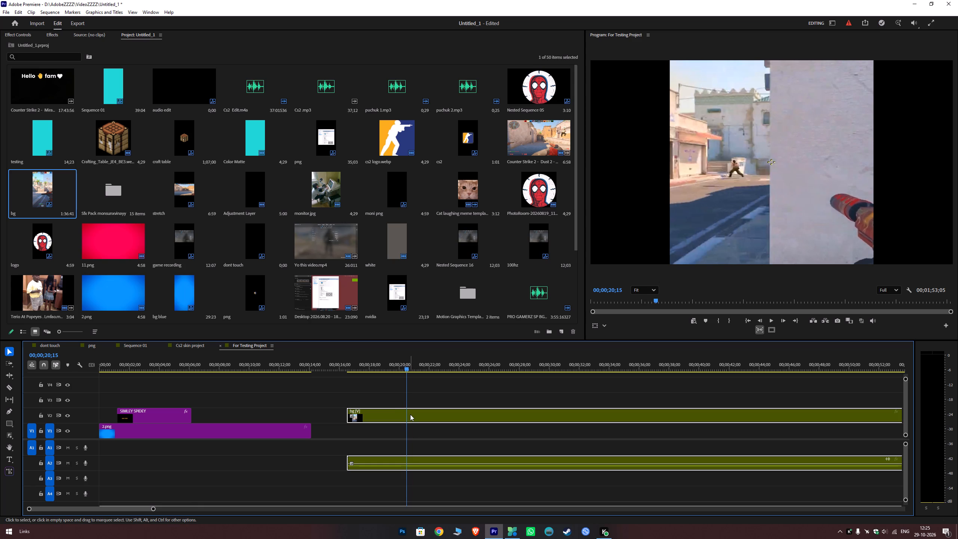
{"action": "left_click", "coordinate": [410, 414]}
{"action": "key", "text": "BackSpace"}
Select the SIMLEY SPIDEY title clip, park the playhead at 00;00;02;05 over it, and enable a stroke on its text.
{"action": "left_click_drag", "start_coordinate": [184, 363], "coordinate": [145, 371]}
{"action": "left_click", "coordinate": [133, 411]}
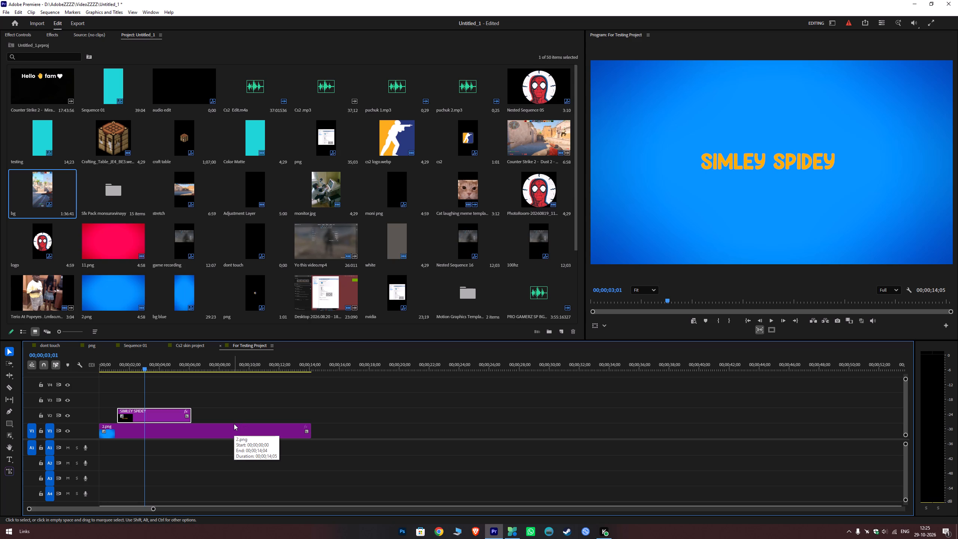
{"action": "scroll", "coordinate": [140, 384], "scroll_direction": "up", "scroll_amount": 2}
{"action": "left_click_drag", "start_coordinate": [134, 364], "coordinate": [132, 368]}
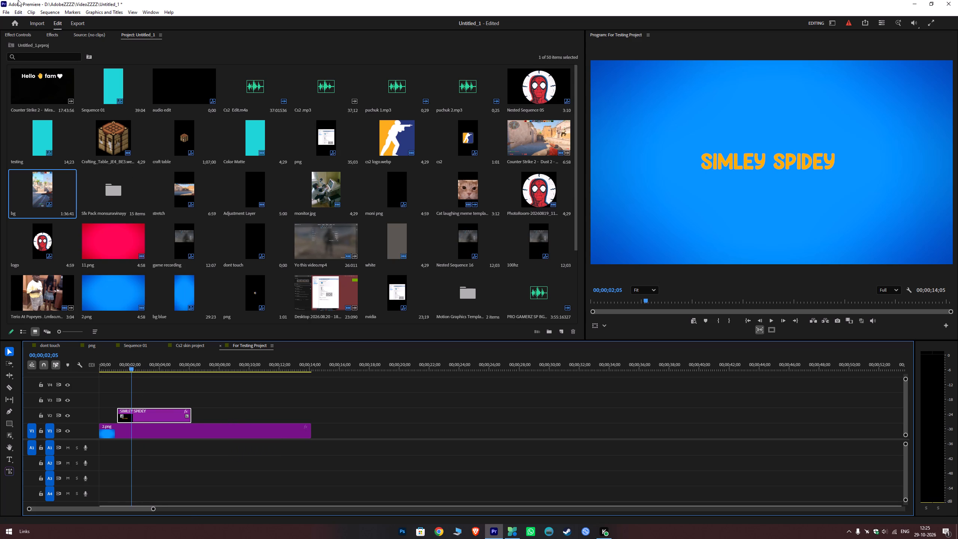
{"action": "left_click", "coordinate": [22, 32]}
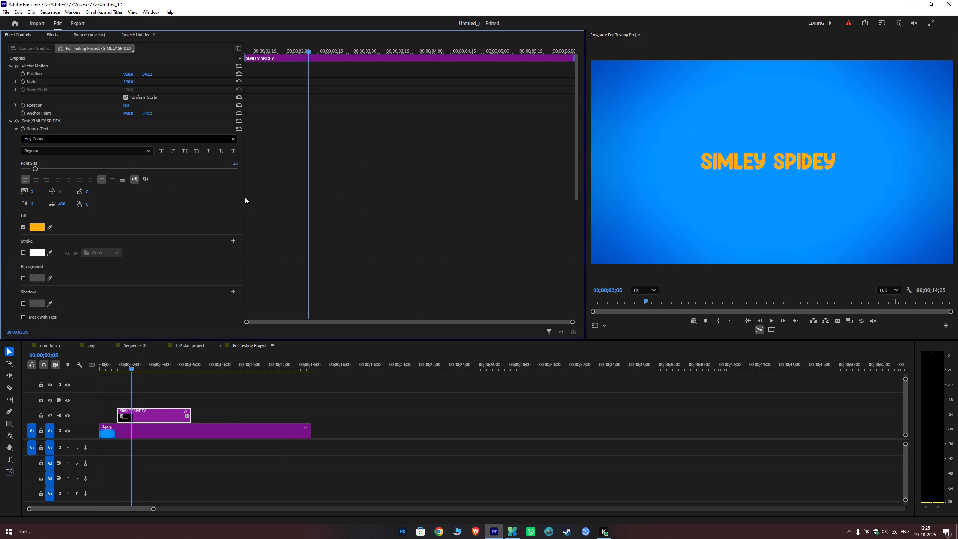
{"action": "scroll", "coordinate": [145, 237], "scroll_direction": "down", "scroll_amount": 1}
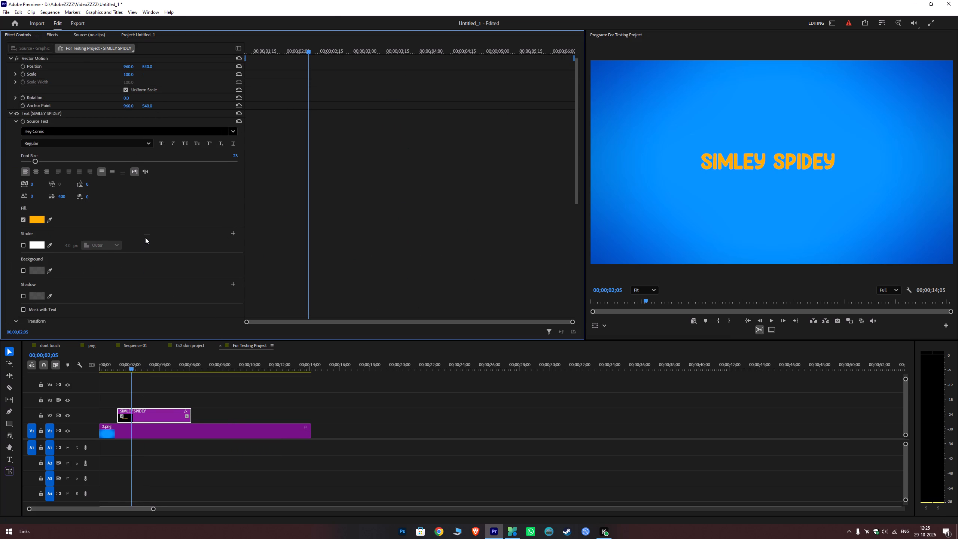
{"action": "scroll", "coordinate": [153, 220], "scroll_direction": "down", "scroll_amount": 4}
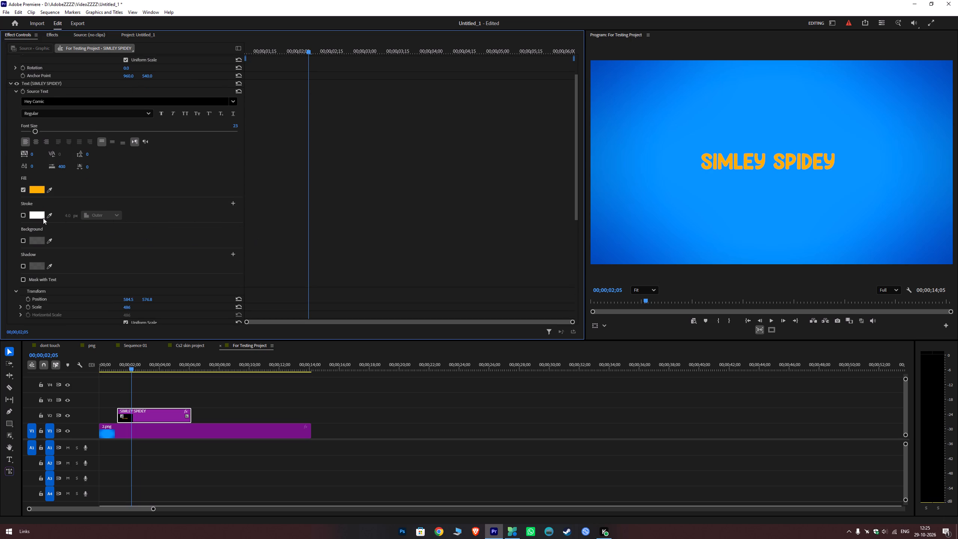
{"action": "left_click", "coordinate": [19, 215]}
{"action": "left_click", "coordinate": [22, 215]}
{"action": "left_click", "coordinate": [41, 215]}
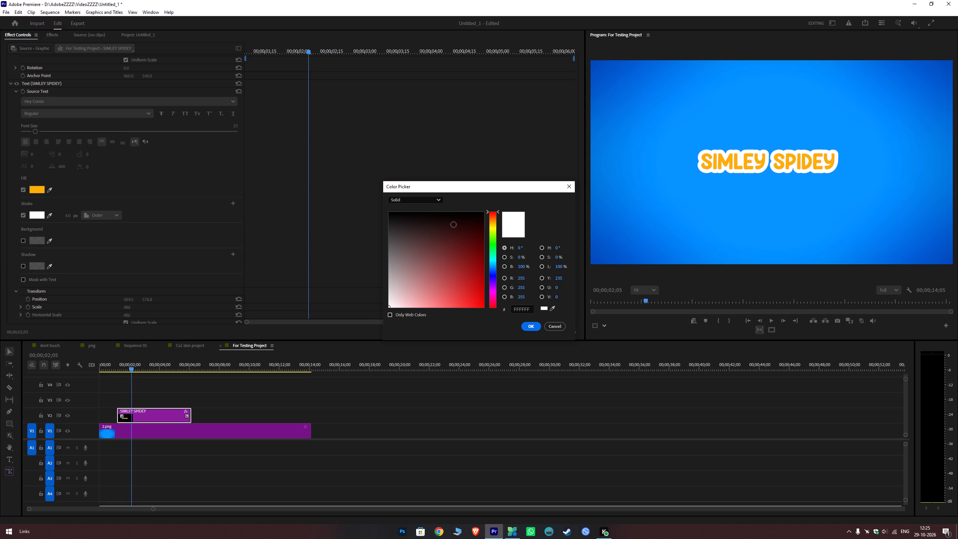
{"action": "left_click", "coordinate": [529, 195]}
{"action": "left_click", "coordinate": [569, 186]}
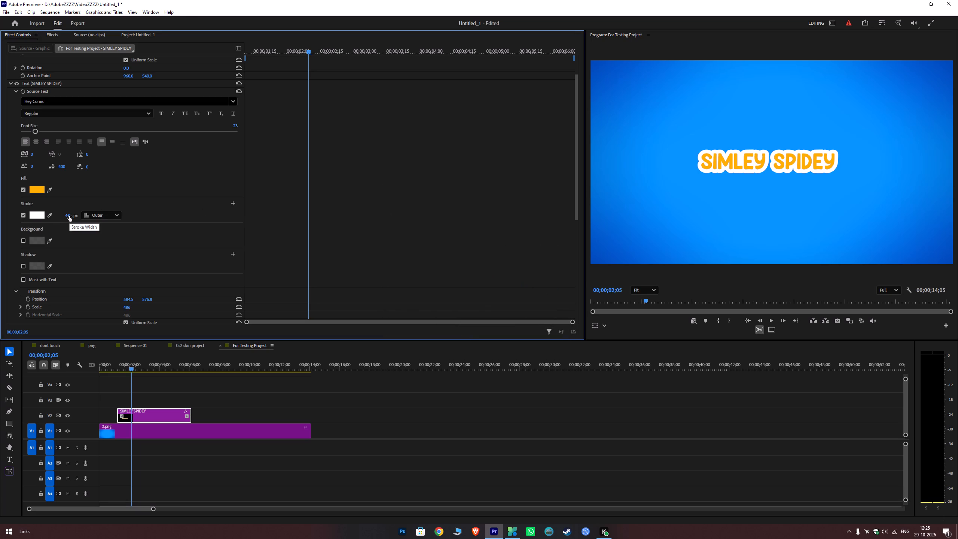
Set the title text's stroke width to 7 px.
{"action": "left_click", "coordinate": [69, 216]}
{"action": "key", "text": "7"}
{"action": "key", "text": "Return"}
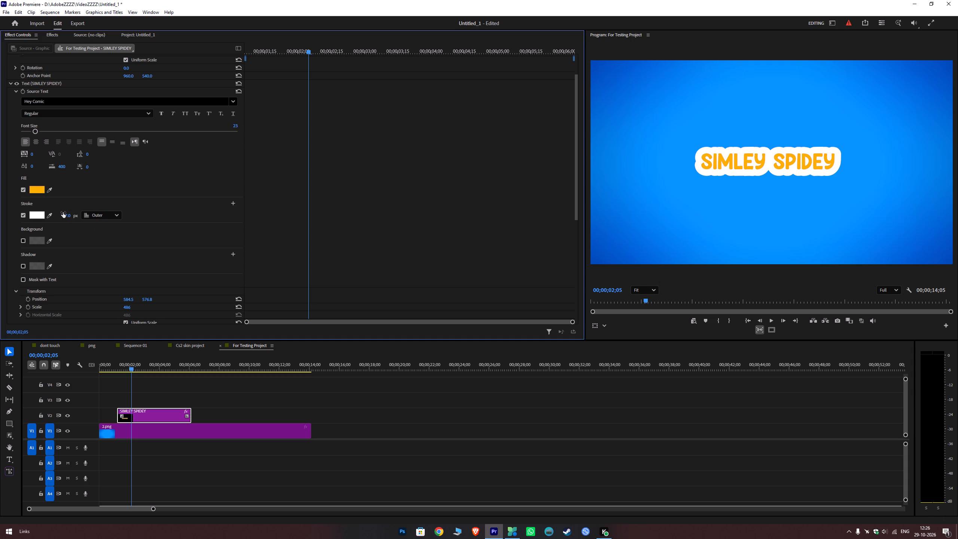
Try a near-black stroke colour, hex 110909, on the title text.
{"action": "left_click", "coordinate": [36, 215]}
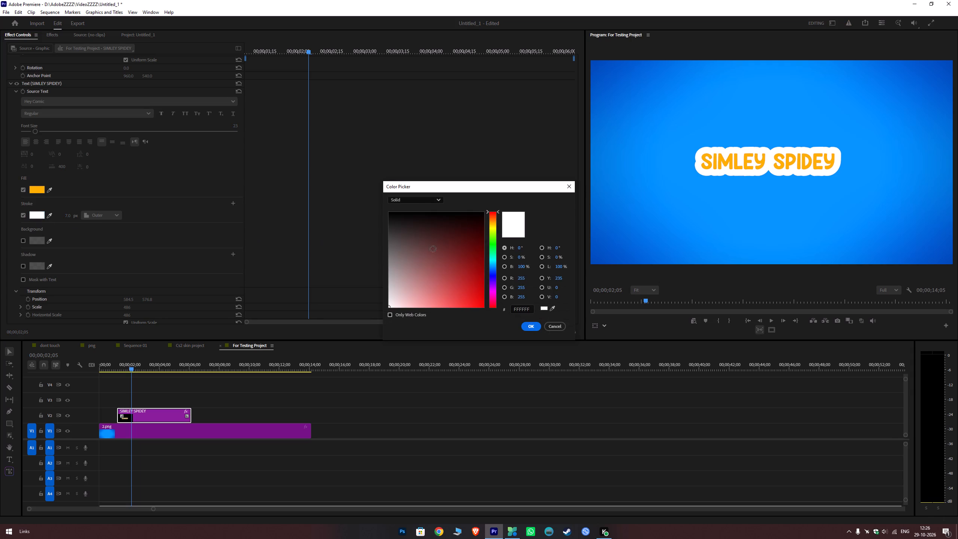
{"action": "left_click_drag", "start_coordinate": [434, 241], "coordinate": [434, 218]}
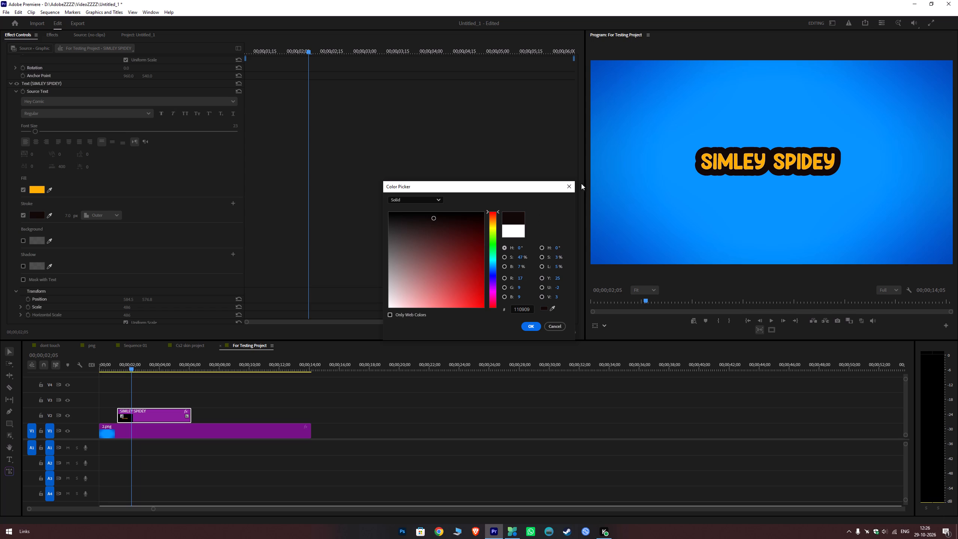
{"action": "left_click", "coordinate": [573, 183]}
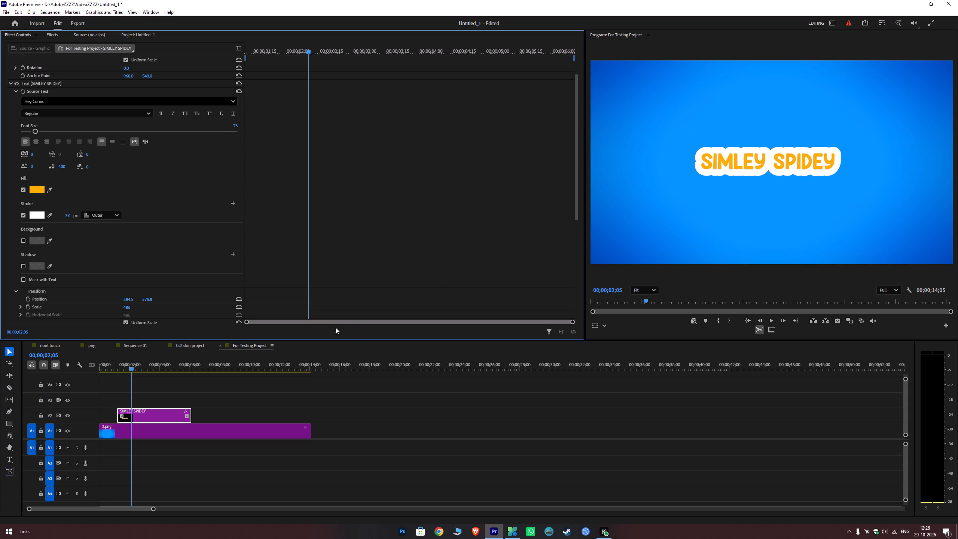
Enable a shadow on the title text and raise its opacity to 90.
{"action": "left_click", "coordinate": [21, 267]}
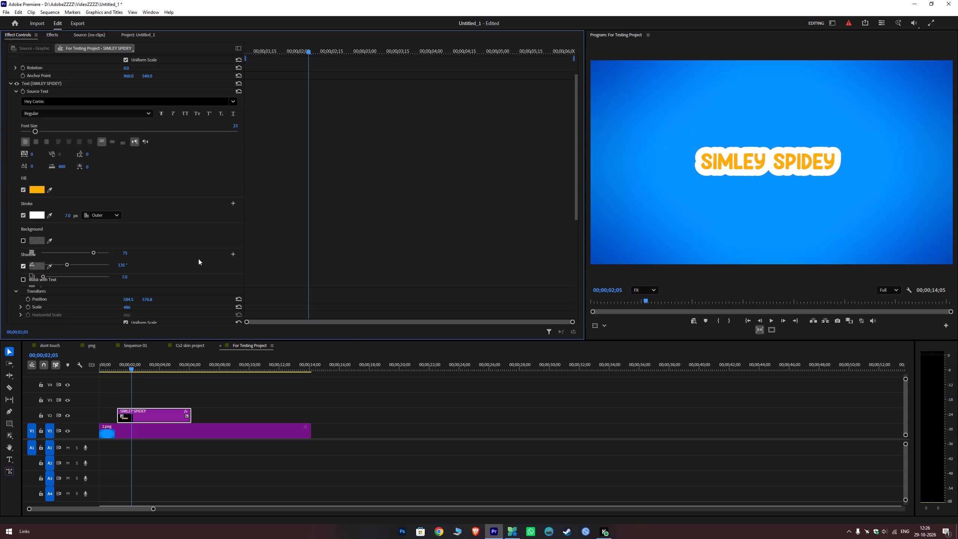
{"action": "scroll", "coordinate": [238, 269], "scroll_direction": "down", "scroll_amount": 4}
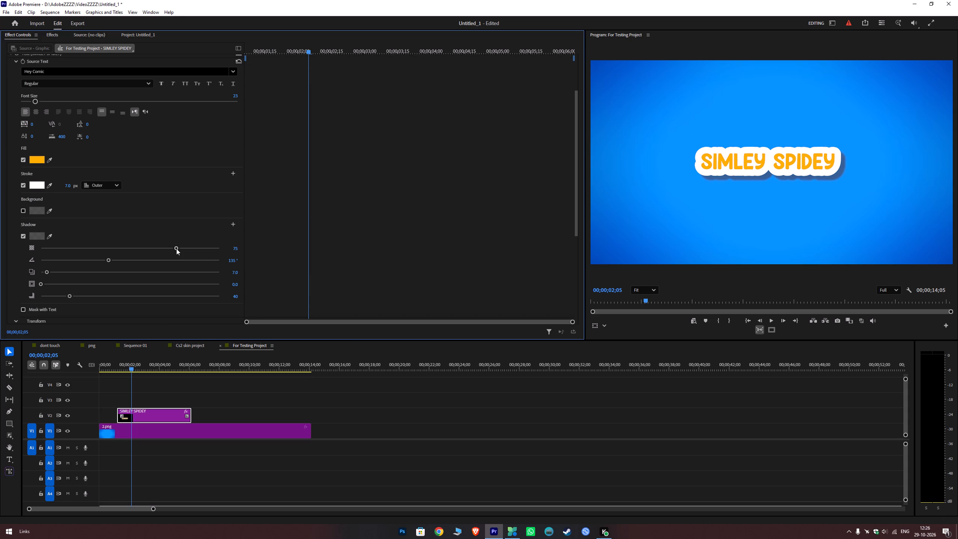
{"action": "left_click_drag", "start_coordinate": [176, 249], "coordinate": [200, 258]}
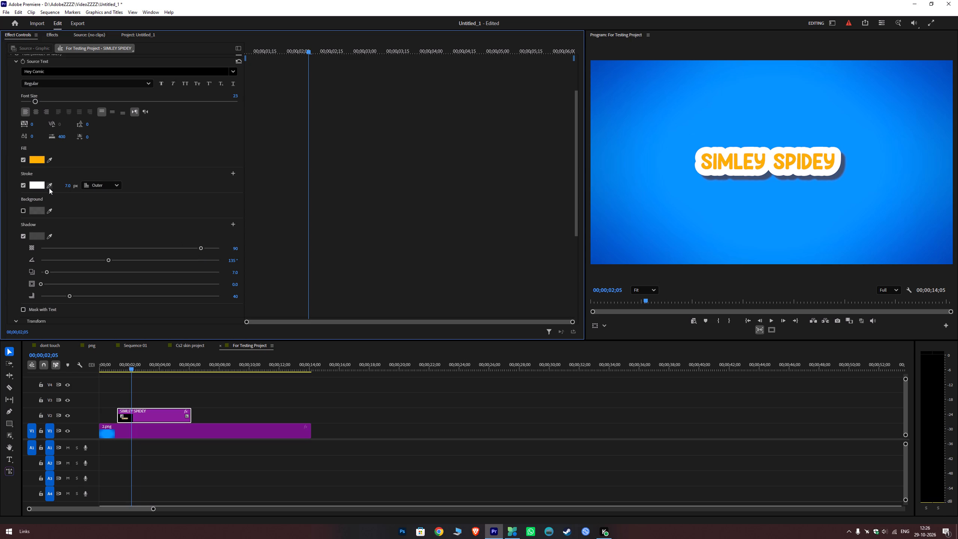
Reduce the title text's stroke width to 1.0 px and recolour the stroke dark maroon, hex 351313.
{"action": "left_click_drag", "start_coordinate": [70, 186], "coordinate": [71, 192]}
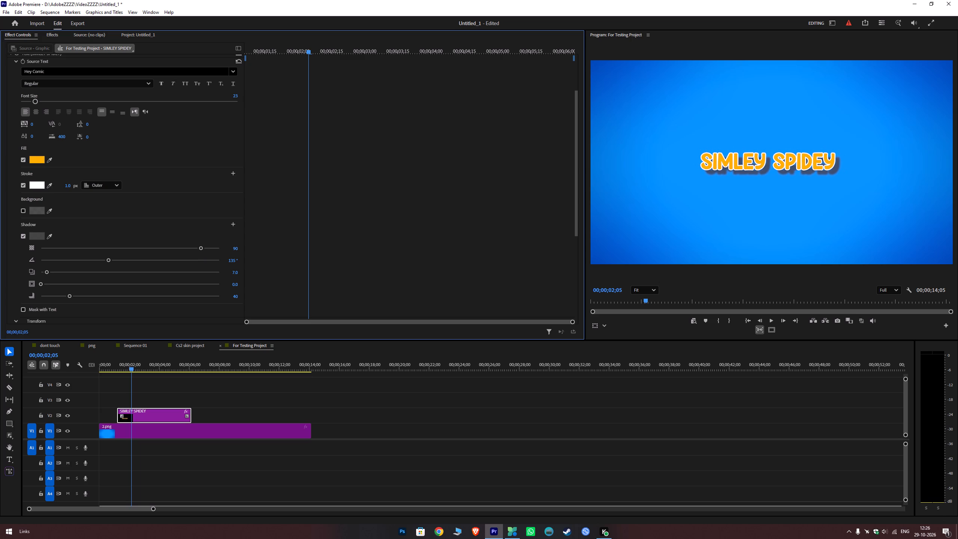
{"action": "left_click_drag", "start_coordinate": [71, 192], "coordinate": [73, 217]}
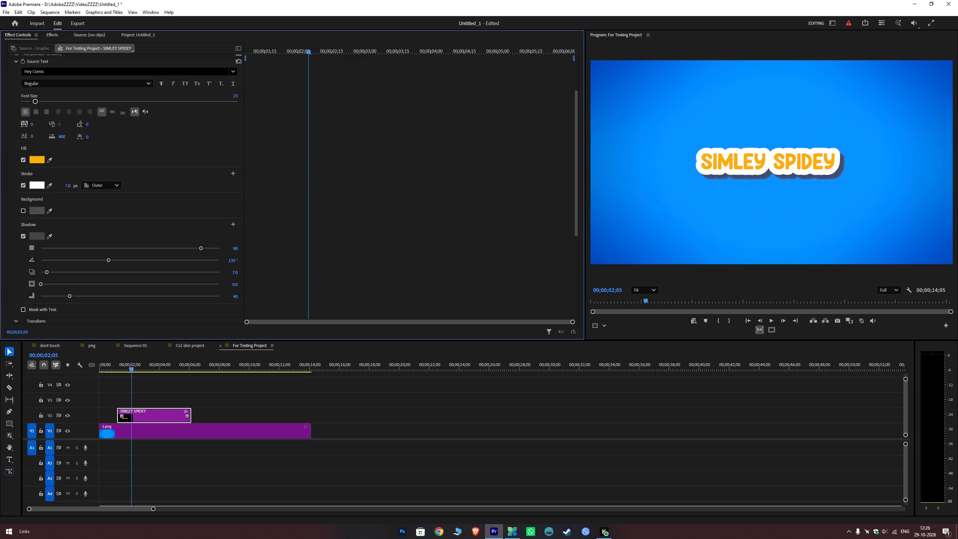
{"action": "left_click_drag", "start_coordinate": [73, 217], "coordinate": [74, 225]}
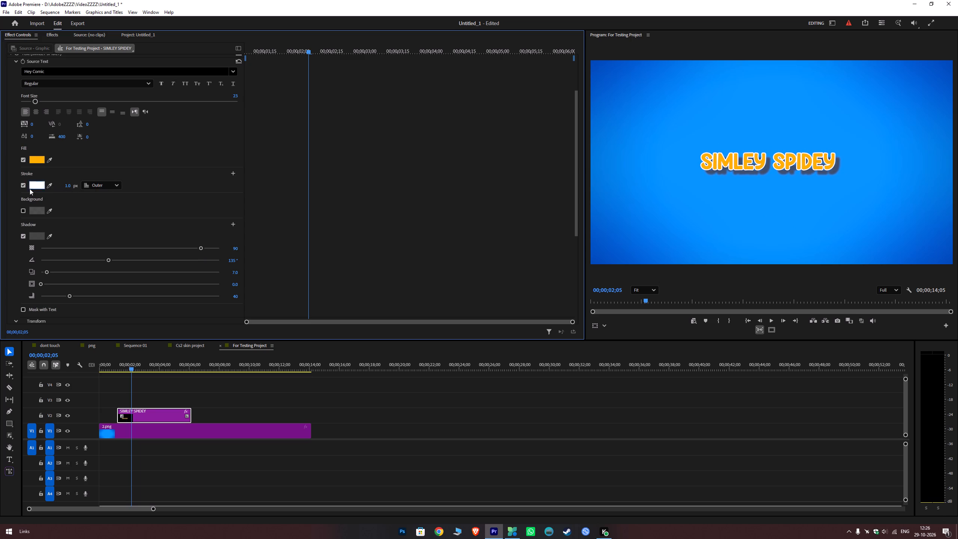
{"action": "left_click", "coordinate": [34, 184]}
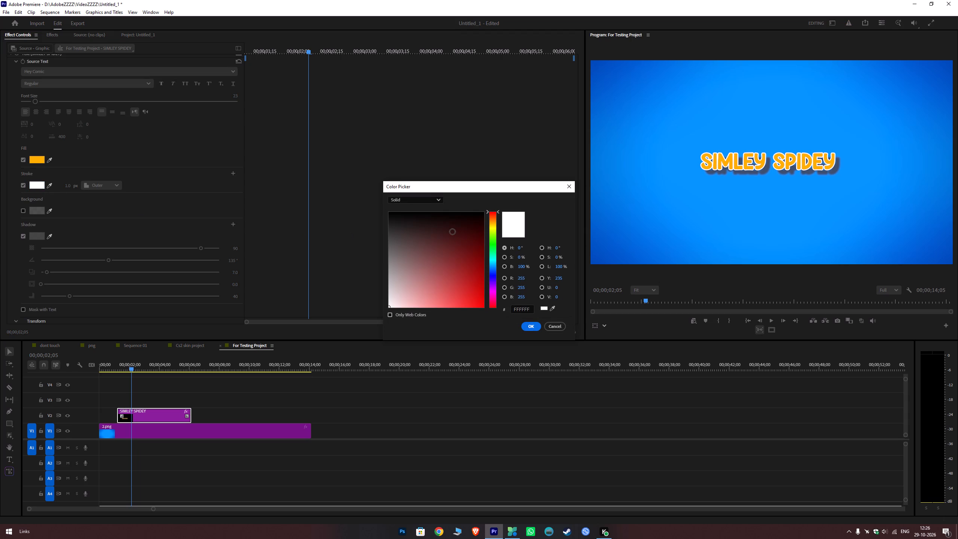
{"action": "left_click", "coordinate": [452, 232]}
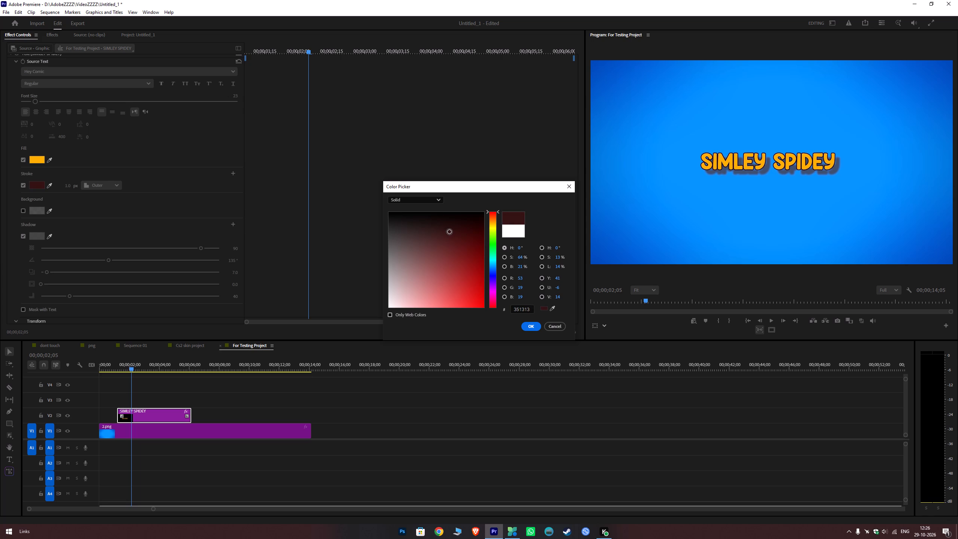
{"action": "left_click", "coordinate": [530, 330]}
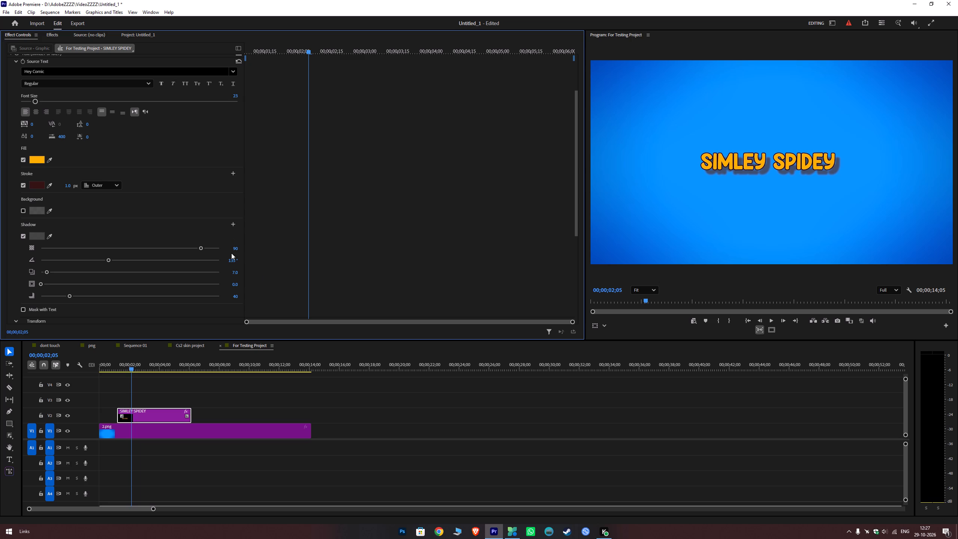
Set the title shadow's opacity to 100 and its distance to 4.8.
{"action": "left_click", "coordinate": [235, 249]}
{"action": "type", "text": "100"}
{"action": "key", "text": "Return"}
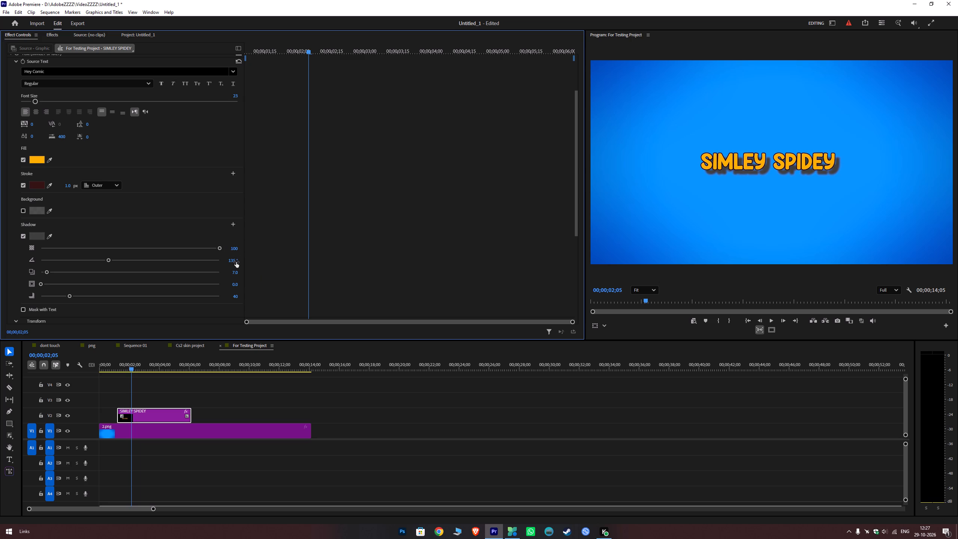
{"action": "left_click", "coordinate": [237, 275]}
{"action": "key", "text": "4"}
{"action": "key", "text": "period"}
{"action": "key", "text": "8"}
{"action": "key", "text": "Return"}
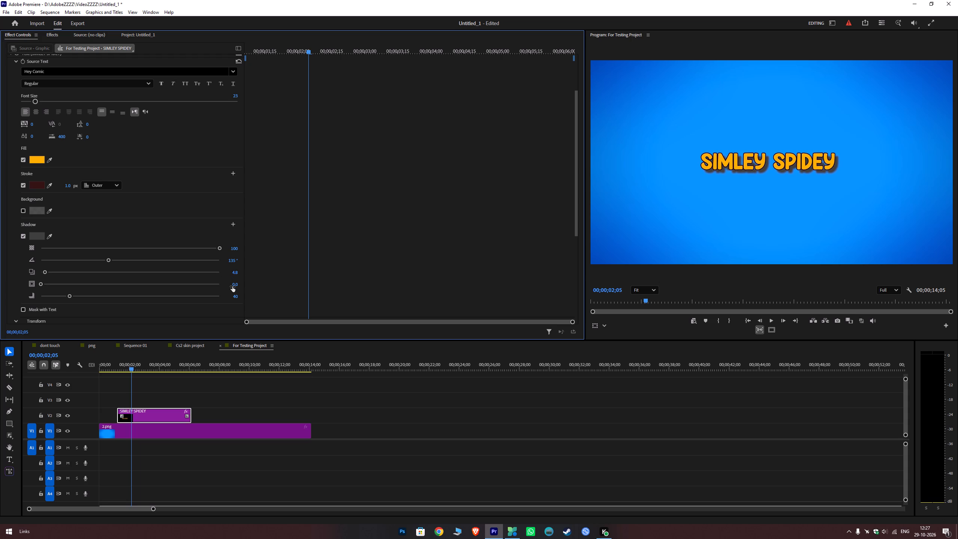
Set the blur of the title text's shadow to 0.
{"action": "scroll", "coordinate": [190, 290], "scroll_direction": "down", "scroll_amount": 1}
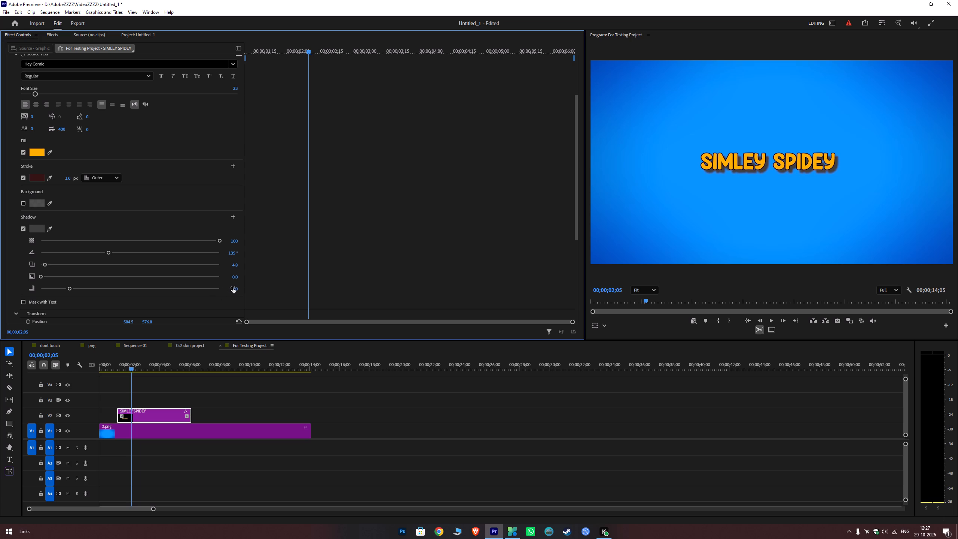
{"action": "left_click", "coordinate": [233, 287]}
{"action": "key", "text": "0"}
{"action": "key", "text": "Return"}
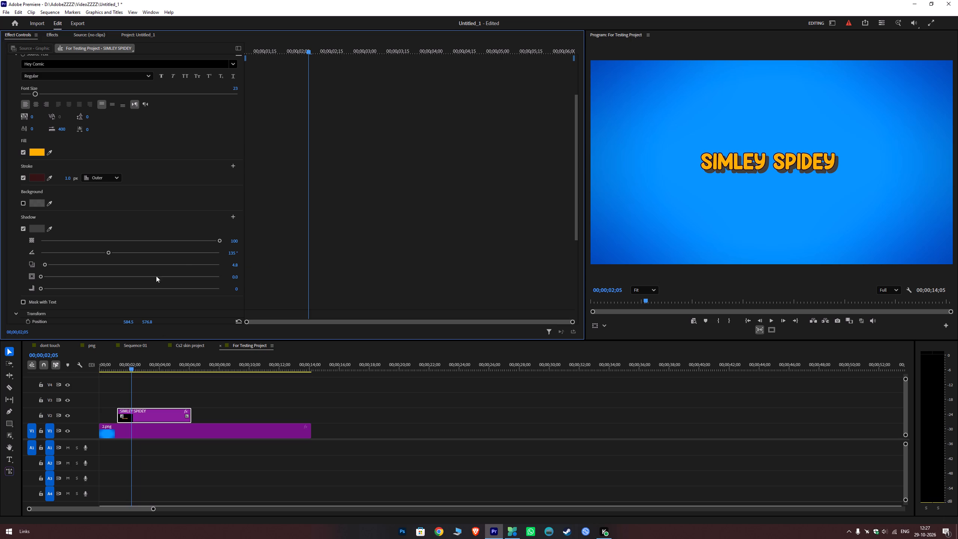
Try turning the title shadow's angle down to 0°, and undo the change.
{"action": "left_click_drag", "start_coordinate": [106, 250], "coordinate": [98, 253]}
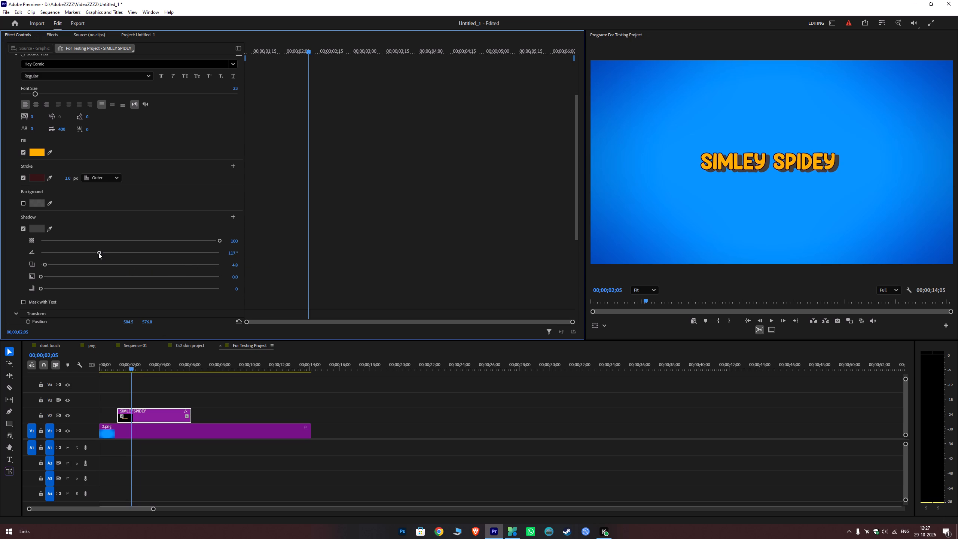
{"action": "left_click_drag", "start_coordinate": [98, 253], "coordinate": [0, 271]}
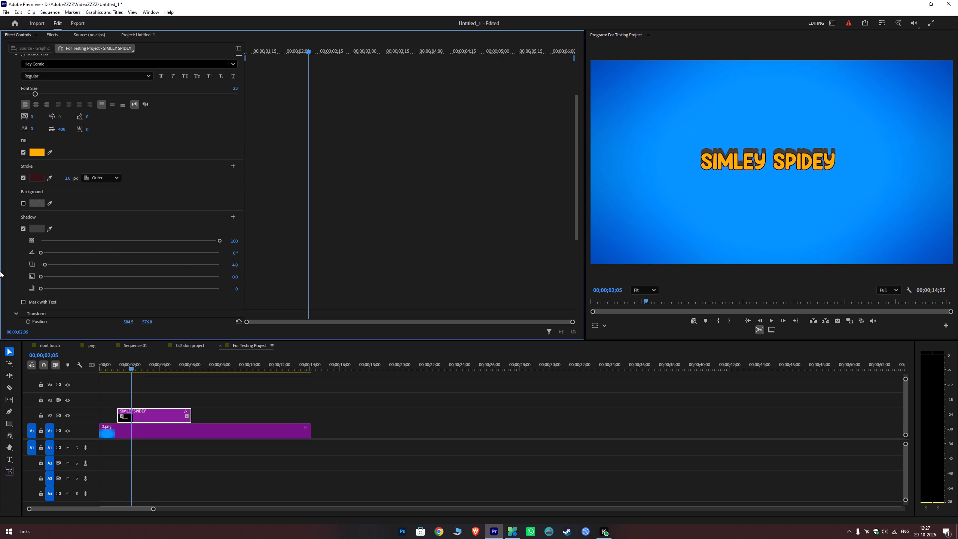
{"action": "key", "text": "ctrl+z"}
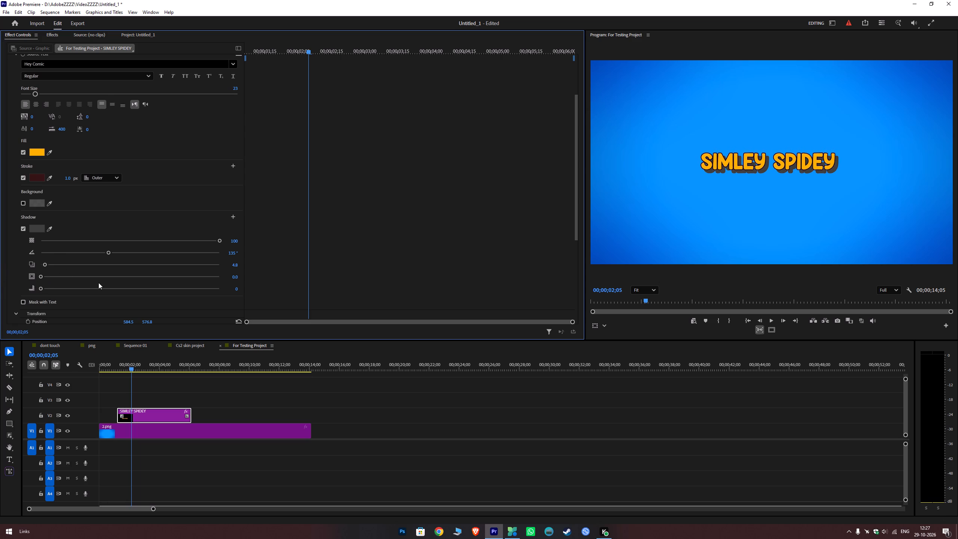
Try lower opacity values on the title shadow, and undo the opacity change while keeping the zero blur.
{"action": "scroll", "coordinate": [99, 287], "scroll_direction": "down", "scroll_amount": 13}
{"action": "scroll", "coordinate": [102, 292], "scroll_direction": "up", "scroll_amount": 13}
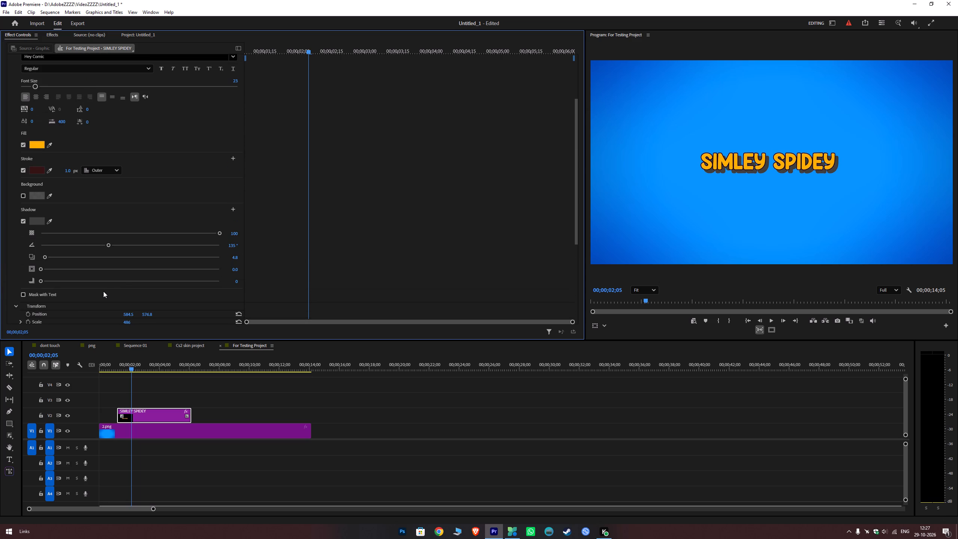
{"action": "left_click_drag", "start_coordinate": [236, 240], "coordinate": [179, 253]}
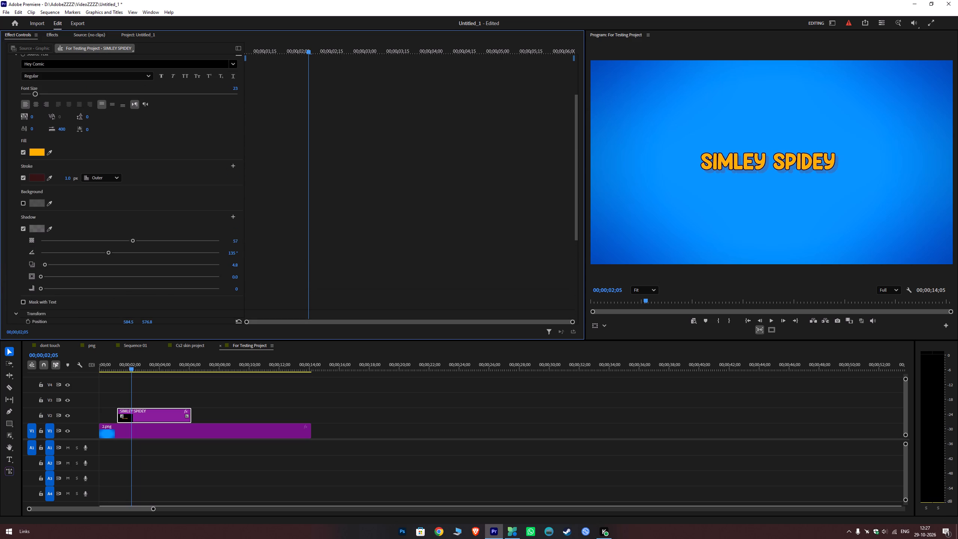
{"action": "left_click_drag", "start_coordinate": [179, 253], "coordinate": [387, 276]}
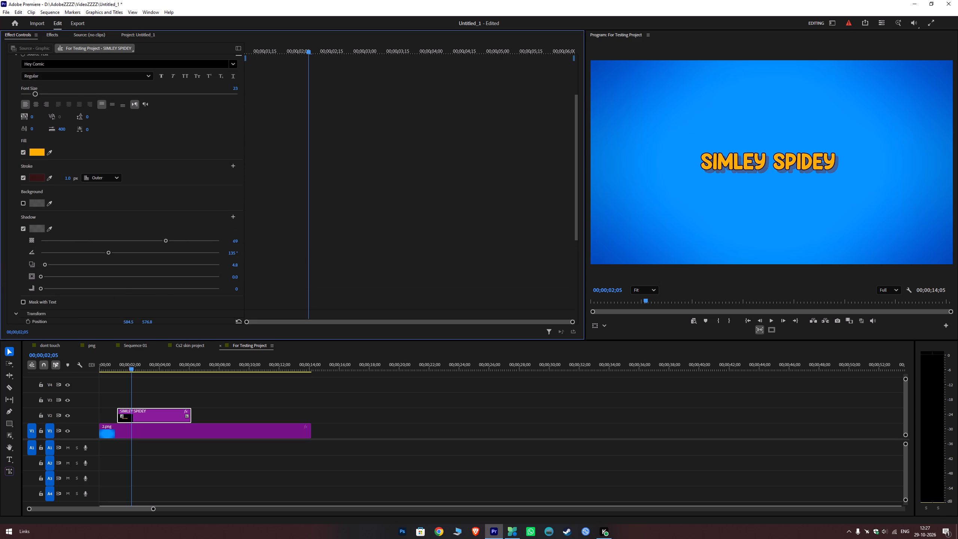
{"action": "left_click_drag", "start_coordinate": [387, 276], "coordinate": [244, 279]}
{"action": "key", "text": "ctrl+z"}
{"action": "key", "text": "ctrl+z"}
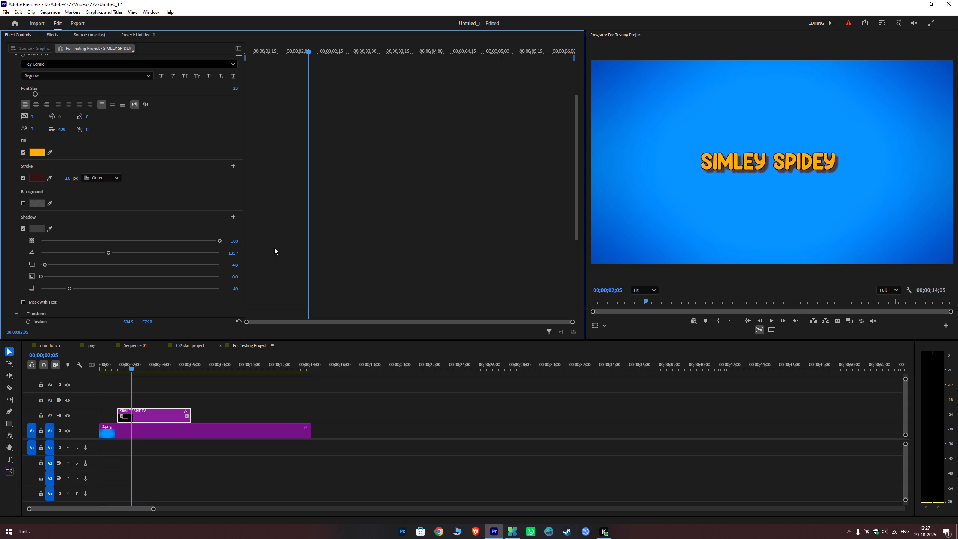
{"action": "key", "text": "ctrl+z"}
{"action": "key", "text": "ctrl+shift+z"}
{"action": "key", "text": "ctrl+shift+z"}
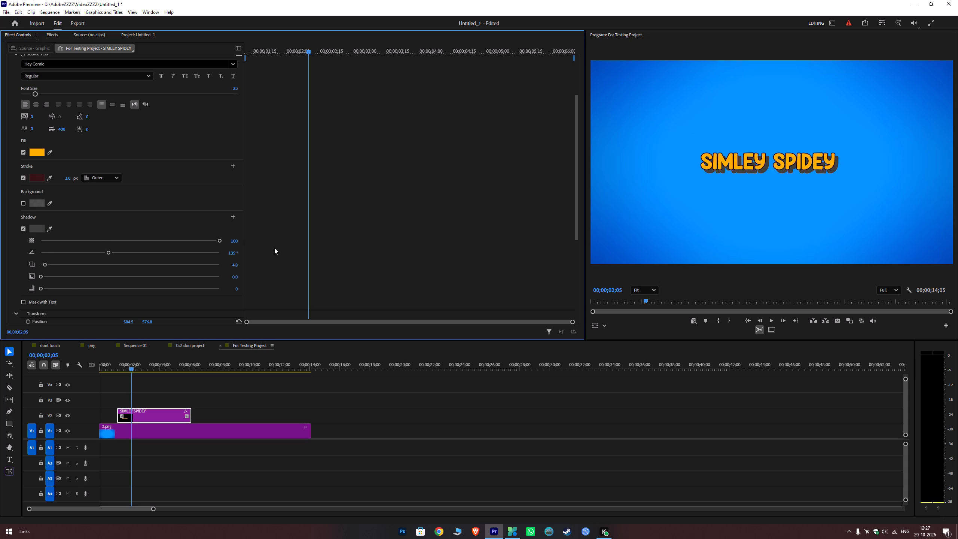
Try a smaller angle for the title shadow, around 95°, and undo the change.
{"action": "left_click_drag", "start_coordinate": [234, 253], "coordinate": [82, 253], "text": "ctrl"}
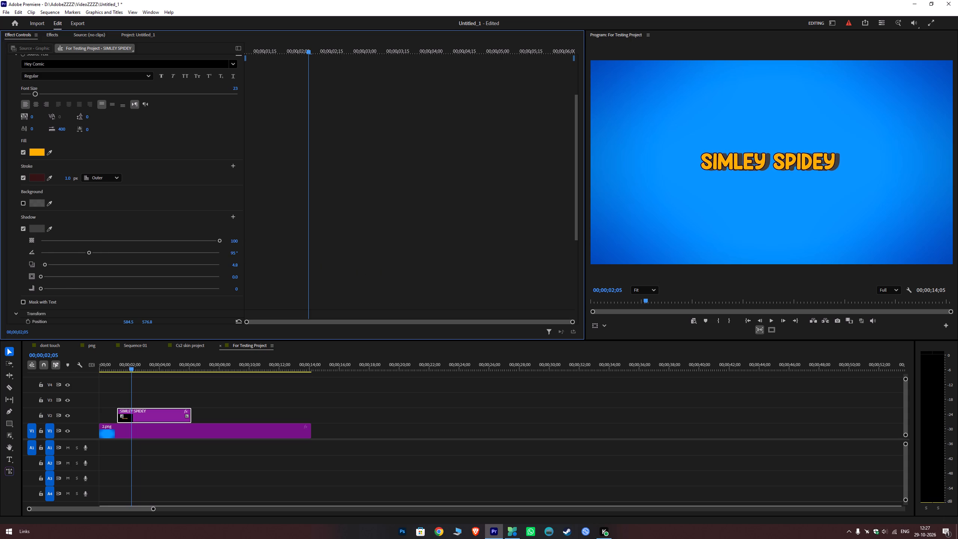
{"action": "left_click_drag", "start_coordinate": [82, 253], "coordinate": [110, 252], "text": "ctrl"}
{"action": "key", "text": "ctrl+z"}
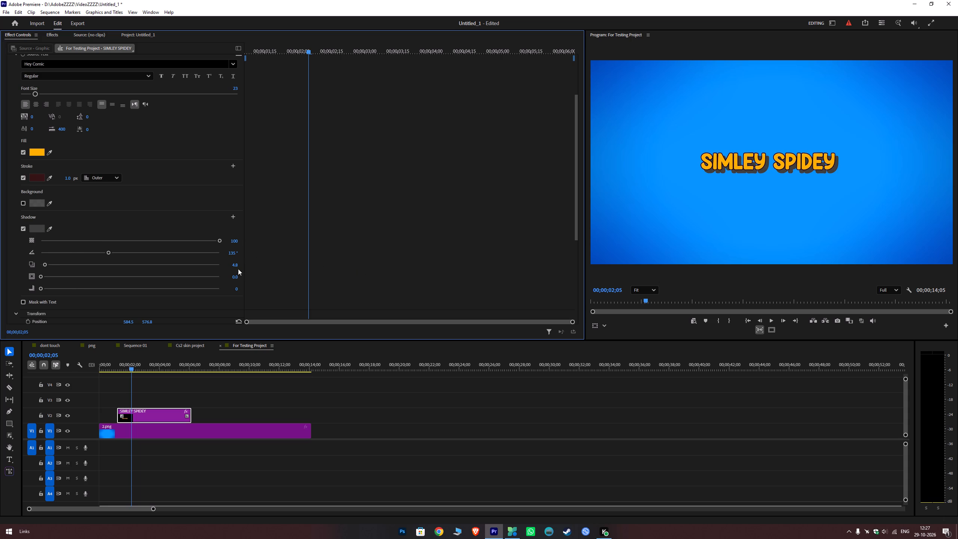
Reduce the title shadow's distance to 1.1 and briefly play back the title.
{"action": "left_click_drag", "start_coordinate": [237, 265], "coordinate": [70, 278], "text": "ctrl"}
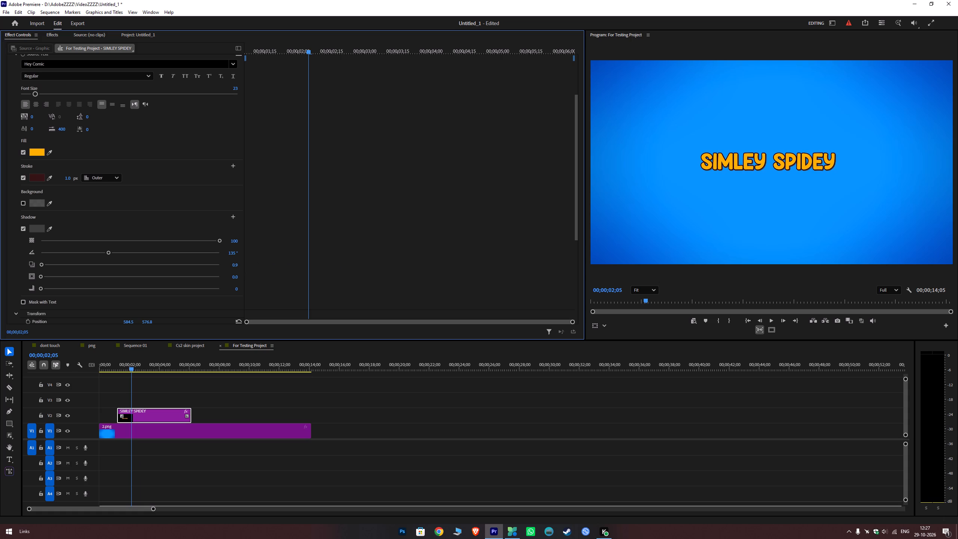
{"action": "left_click_drag", "start_coordinate": [70, 278], "coordinate": [107, 246], "text": "ctrl"}
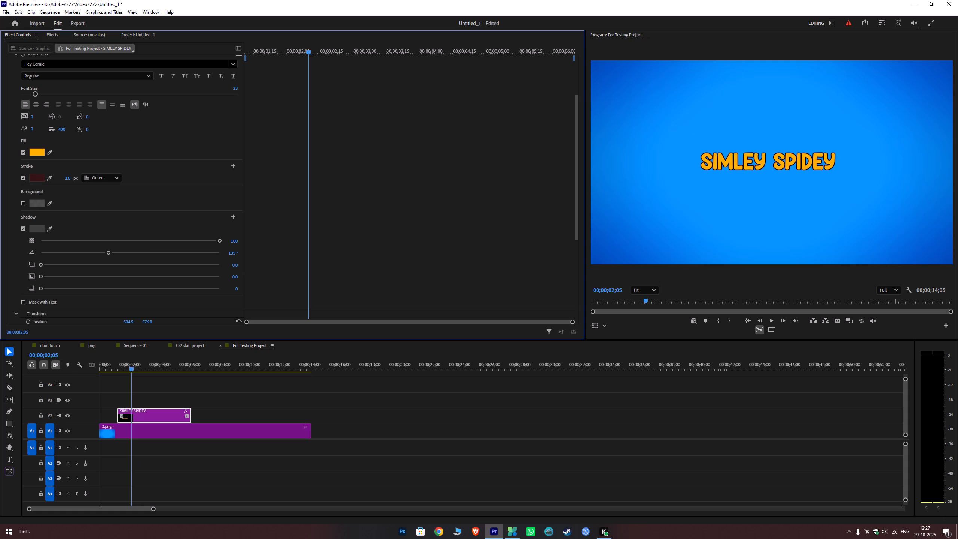
{"action": "left_click_drag", "start_coordinate": [107, 246], "coordinate": [144, 262], "text": "ctrl"}
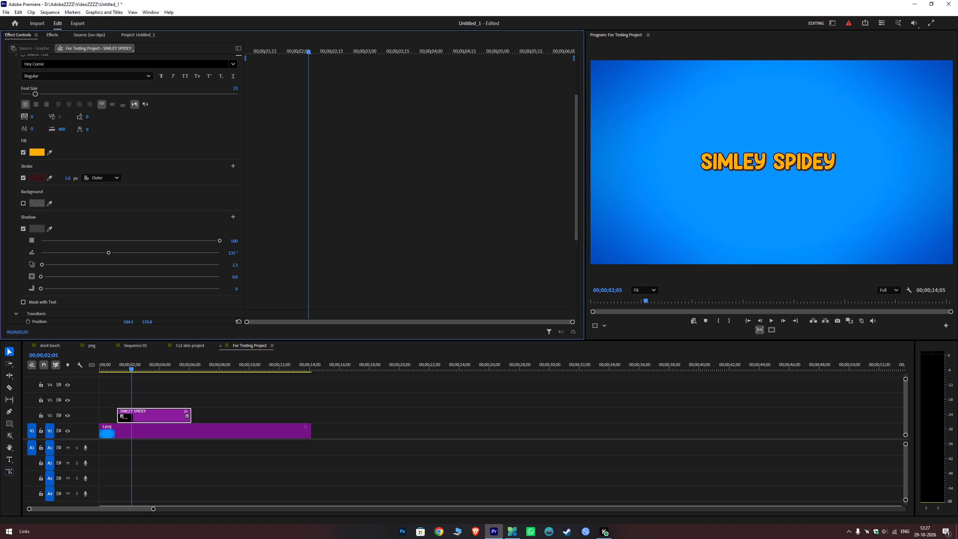
{"action": "left_click_drag", "start_coordinate": [144, 262], "coordinate": [141, 268], "text": "ctrl"}
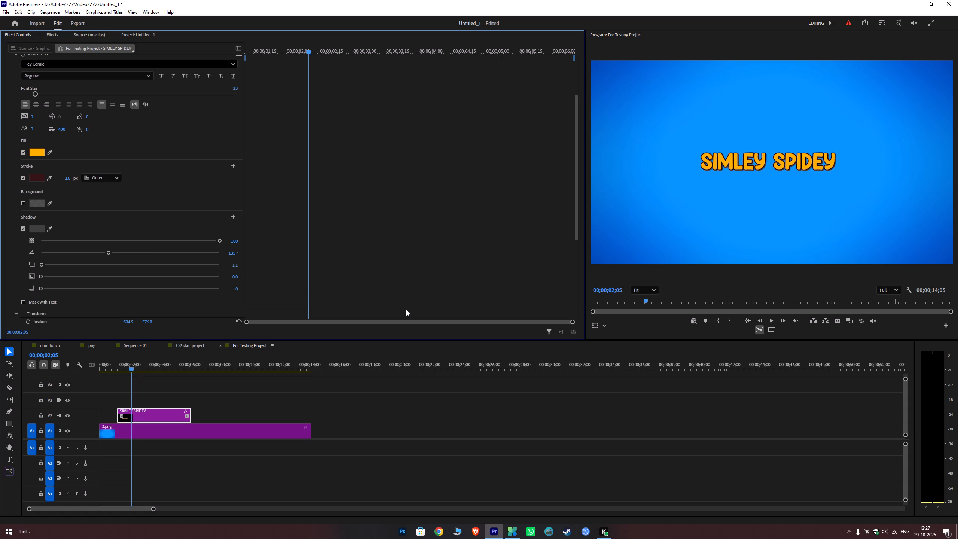
{"action": "key", "text": "space"}
{"action": "key", "text": "space"}
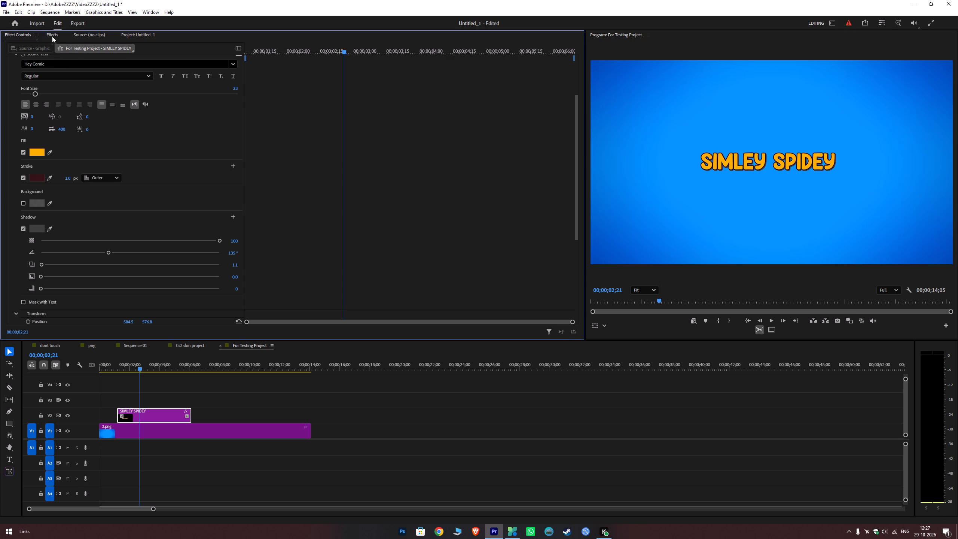
Search the effects for "vr glow" and apply VR Glow to the SIMLEY SPIDEY clip on V2.
{"action": "left_click", "coordinate": [52, 36]}
{"action": "left_click", "coordinate": [31, 48]}
{"action": "type", "text": "vr"}
{"action": "key", "text": "space"}
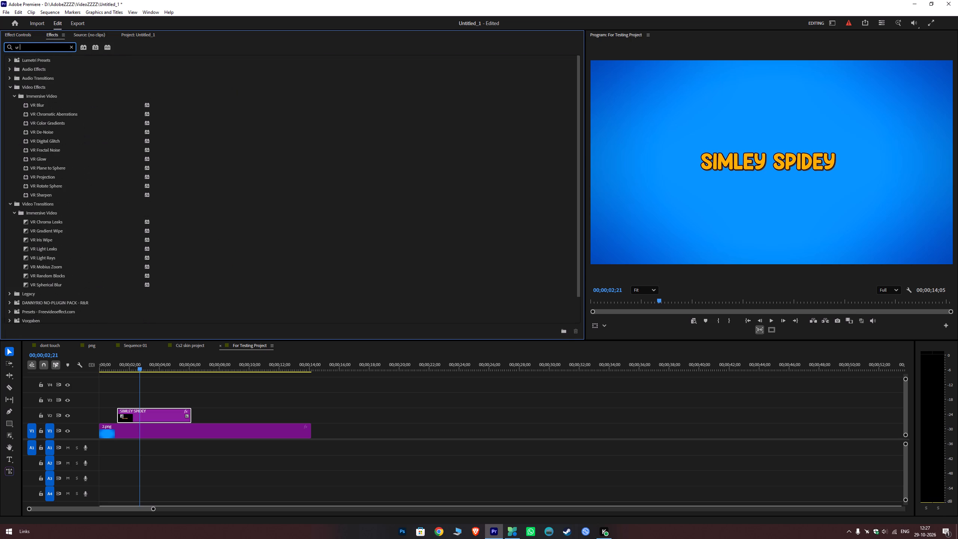
{"action": "type", "text": "glow"}
{"action": "left_click_drag", "start_coordinate": [25, 104], "coordinate": [40, 106]}
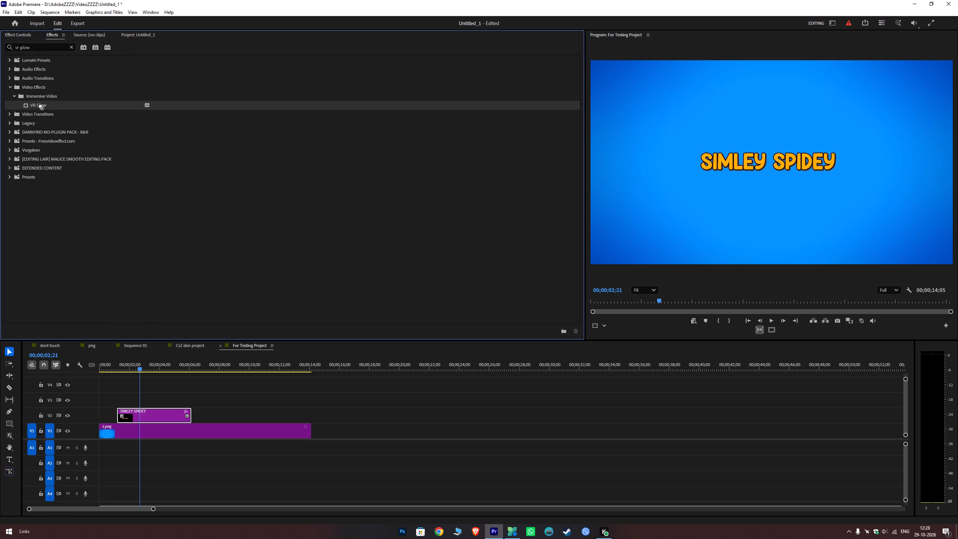
{"action": "left_click_drag", "start_coordinate": [40, 106], "coordinate": [175, 419]}
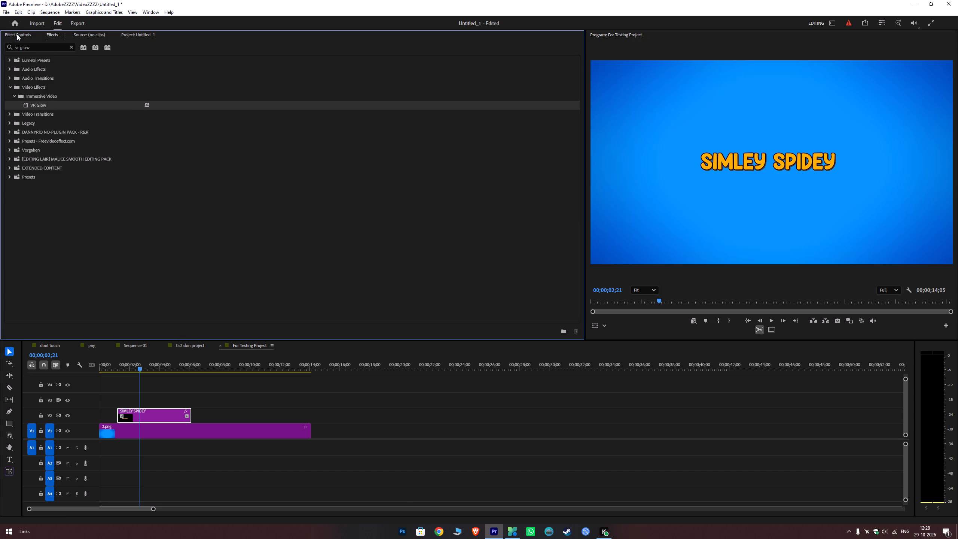
Reselect the title clip, collapse its Text properties and set VR Glow's Luma Threshold to 0.20.
{"action": "left_click", "coordinate": [17, 34]}
{"action": "scroll", "coordinate": [329, 157], "scroll_direction": "down", "scroll_amount": 20}
{"action": "scroll", "coordinate": [329, 157], "scroll_direction": "down", "scroll_amount": 16}
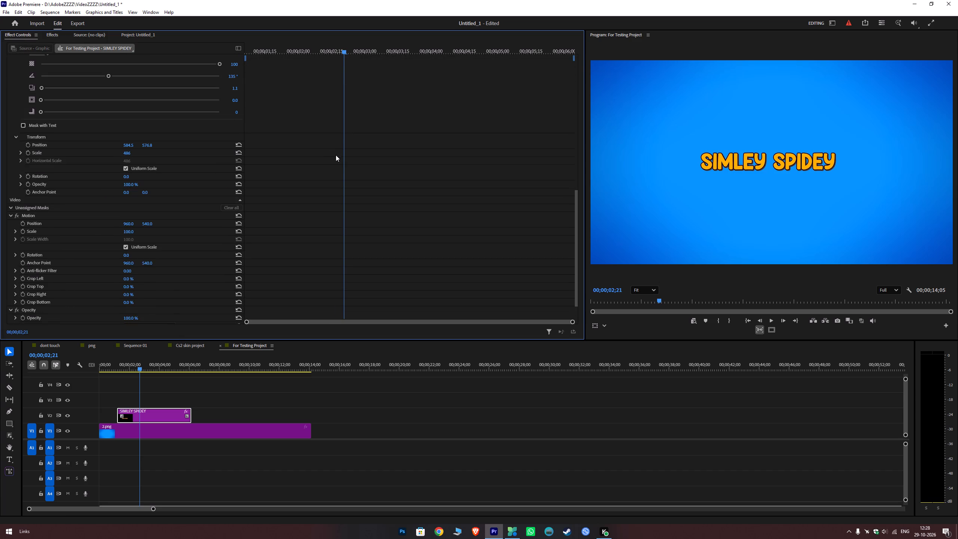
{"action": "scroll", "coordinate": [336, 155], "scroll_direction": "down", "scroll_amount": 9}
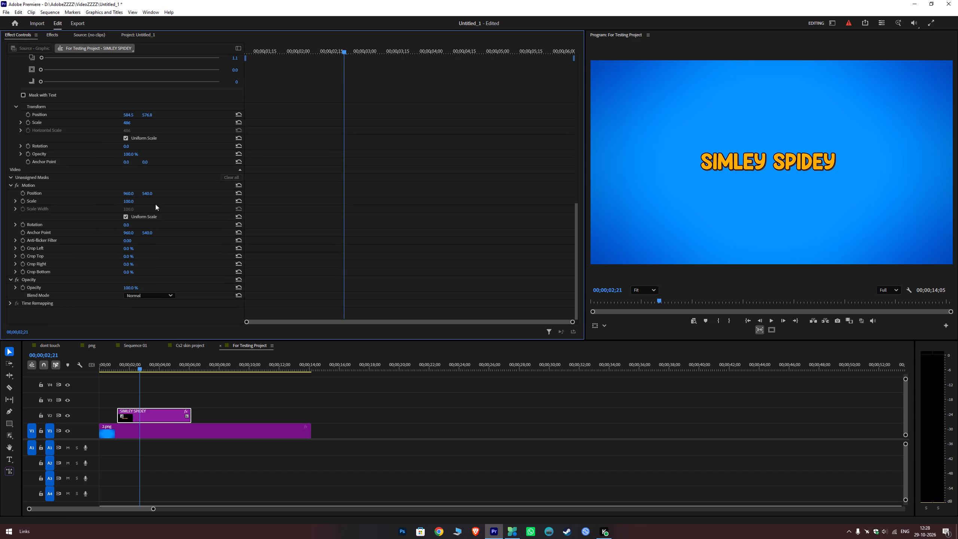
{"action": "left_click", "coordinate": [168, 390]}
{"action": "left_click", "coordinate": [161, 414]}
{"action": "scroll", "coordinate": [282, 237], "scroll_direction": "down", "scroll_amount": 7}
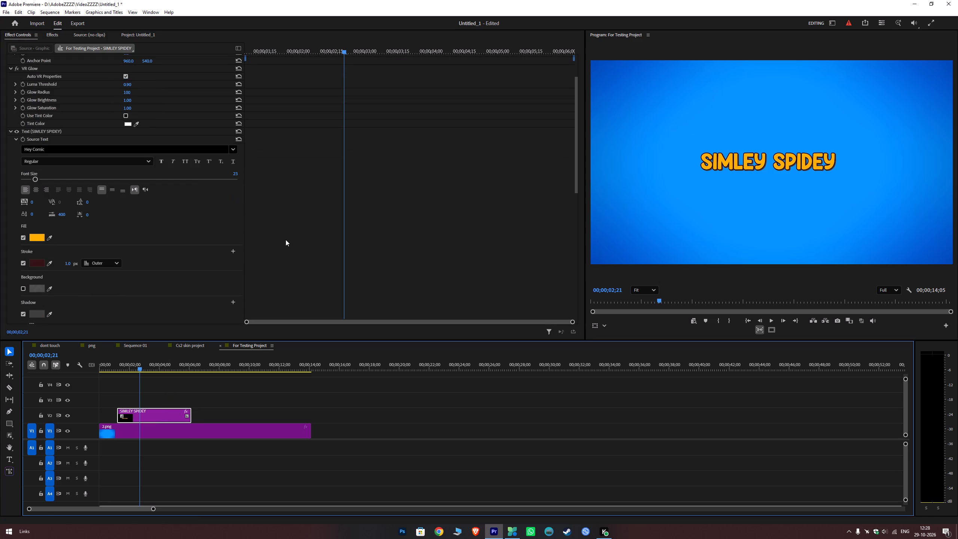
{"action": "scroll", "coordinate": [286, 240], "scroll_direction": "up", "scroll_amount": 6}
{"action": "left_click", "coordinate": [9, 176]}
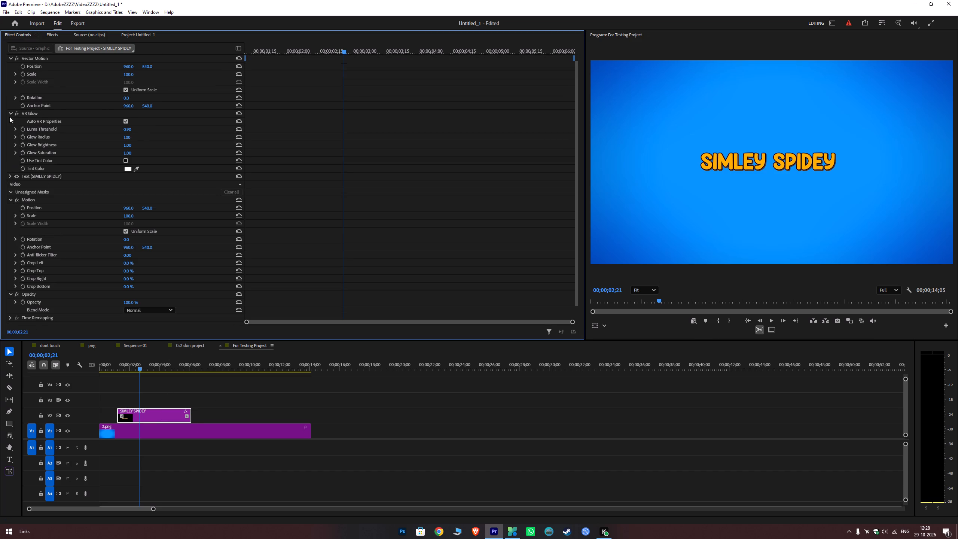
{"action": "left_click", "coordinate": [131, 127]}
{"action": "type", "text": "0/"}
{"action": "key", "text": "BackSpace"}
{"action": "key", "text": "period"}
{"action": "key", "text": "BackSpace"}
{"action": "key", "text": "BackSpace"}
{"action": "type", "text": "0.20\\"}
{"action": "key", "text": "Return"}
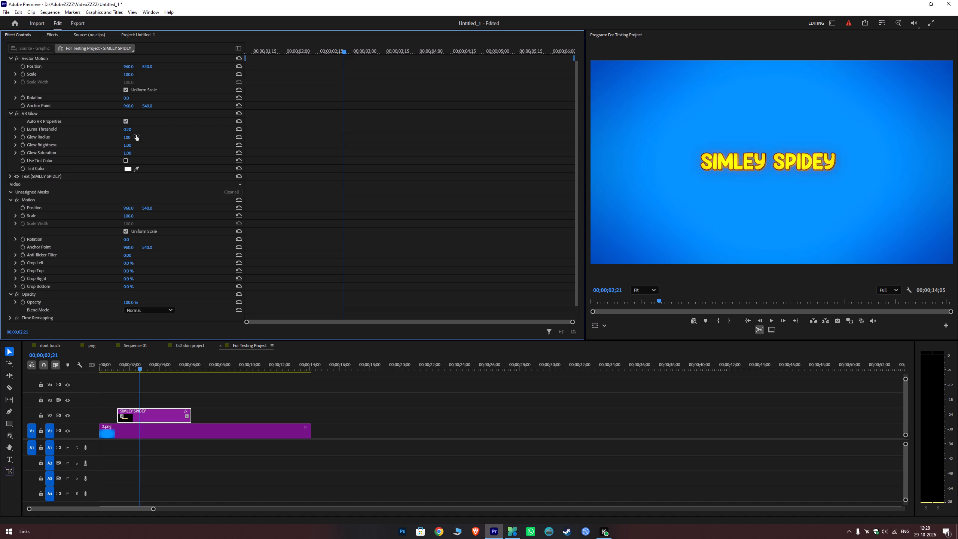
Set VR Glow's Glow Radius to 49 and its Glow Brightness to 0.33.
{"action": "left_click", "coordinate": [130, 137]}
{"action": "type", "text": "49"}
{"action": "key", "text": "Return"}
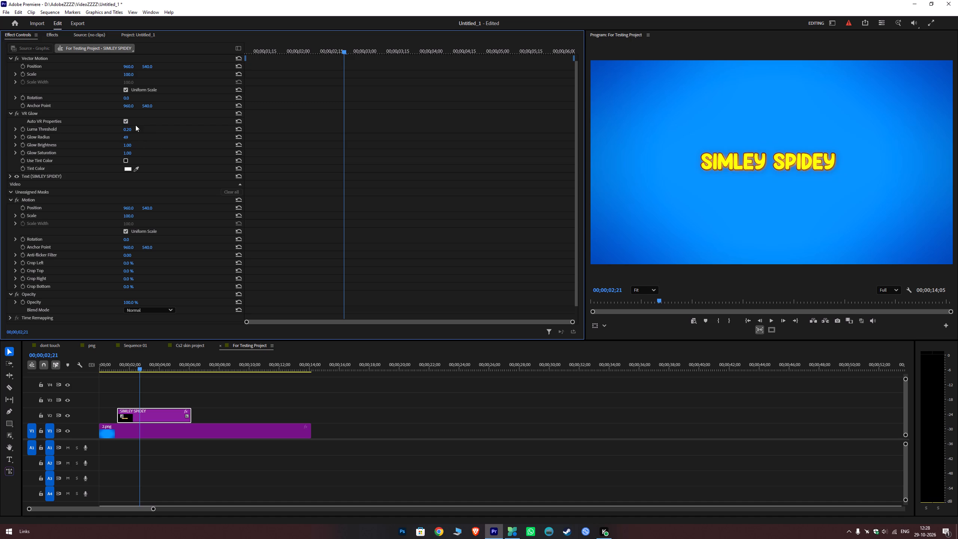
{"action": "left_click", "coordinate": [128, 147]}
{"action": "type", "text": "0.33"}
{"action": "key", "text": "Return"}
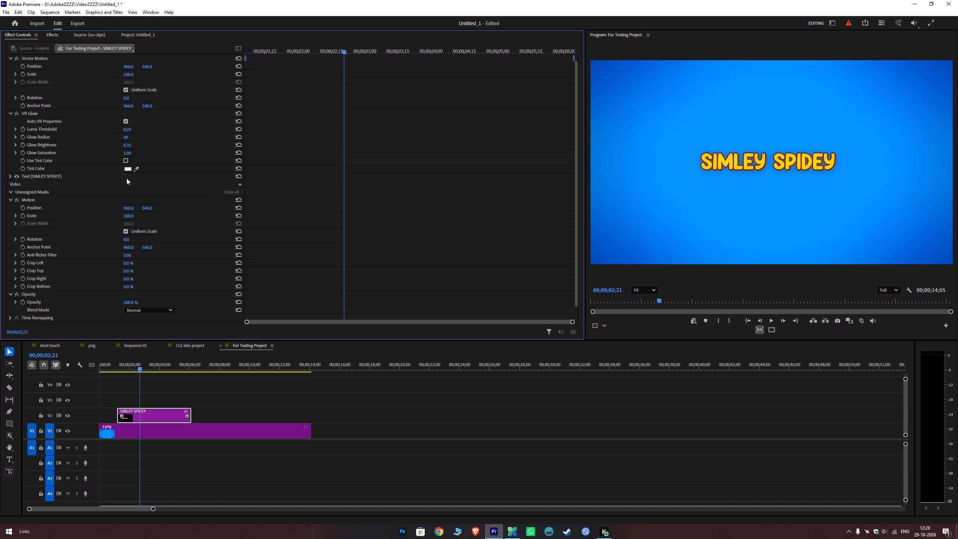
Change VR Glow's Tint Color to a medium blue.
{"action": "left_click", "coordinate": [129, 170]}
{"action": "left_click_drag", "start_coordinate": [491, 248], "coordinate": [493, 252]}
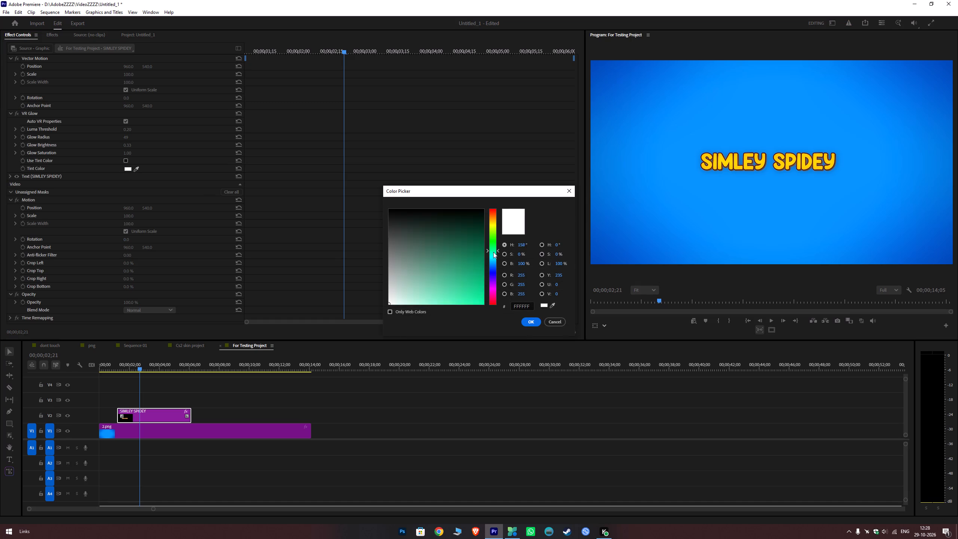
{"action": "left_click_drag", "start_coordinate": [493, 252], "coordinate": [495, 262]}
{"action": "left_click_drag", "start_coordinate": [432, 262], "coordinate": [468, 291]}
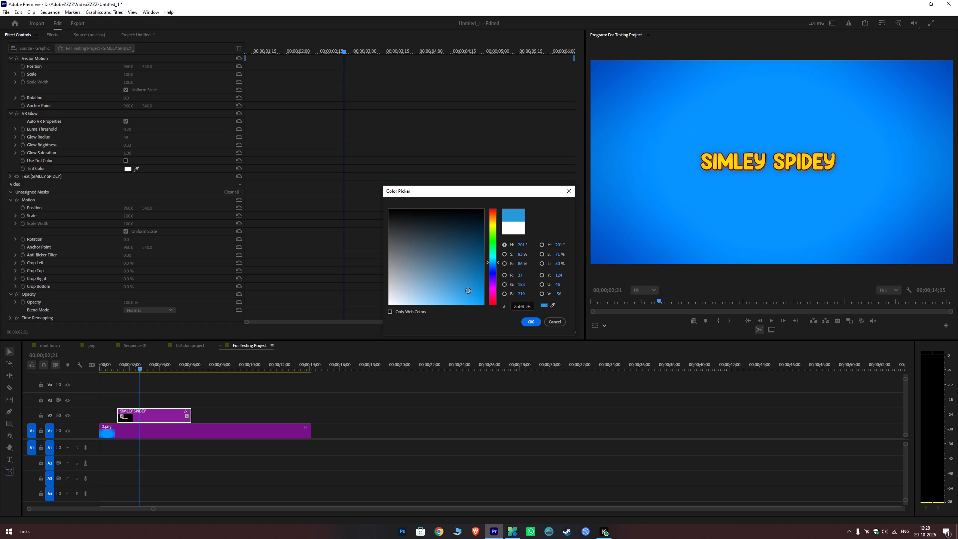
{"action": "left_click_drag", "start_coordinate": [468, 291], "coordinate": [471, 289]}
{"action": "left_click", "coordinate": [534, 324]}
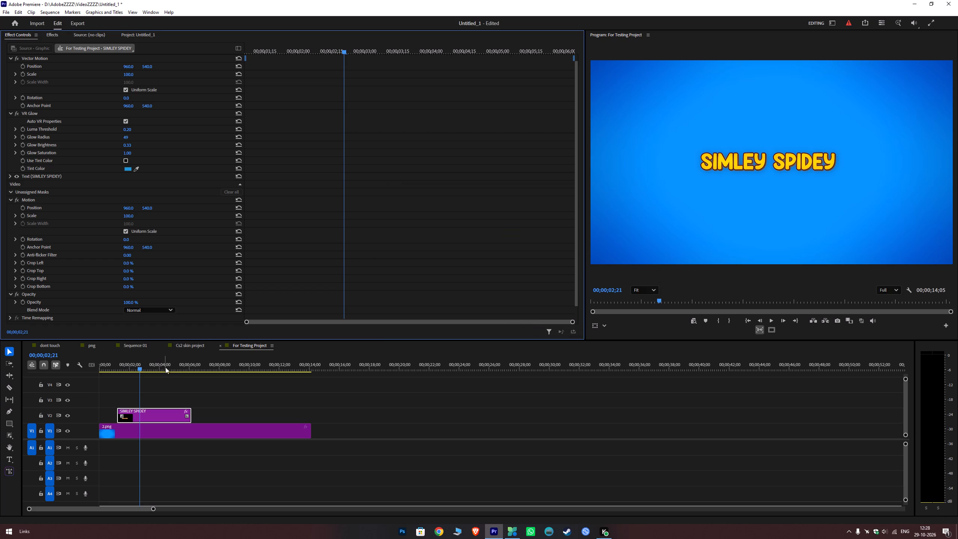
Play the sequence from shortly before the title clip to check how the glowing title looks.
{"action": "left_click_drag", "start_coordinate": [113, 367], "coordinate": [107, 367]}
{"action": "key", "text": "space"}
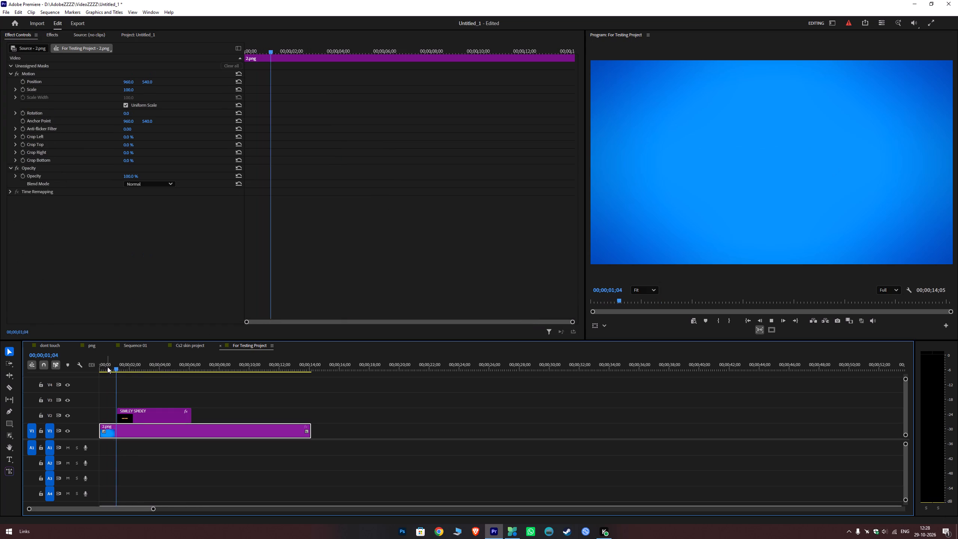
{"action": "key", "text": "space"}
{"action": "key", "text": "space"}
{"action": "key", "text": "space"}
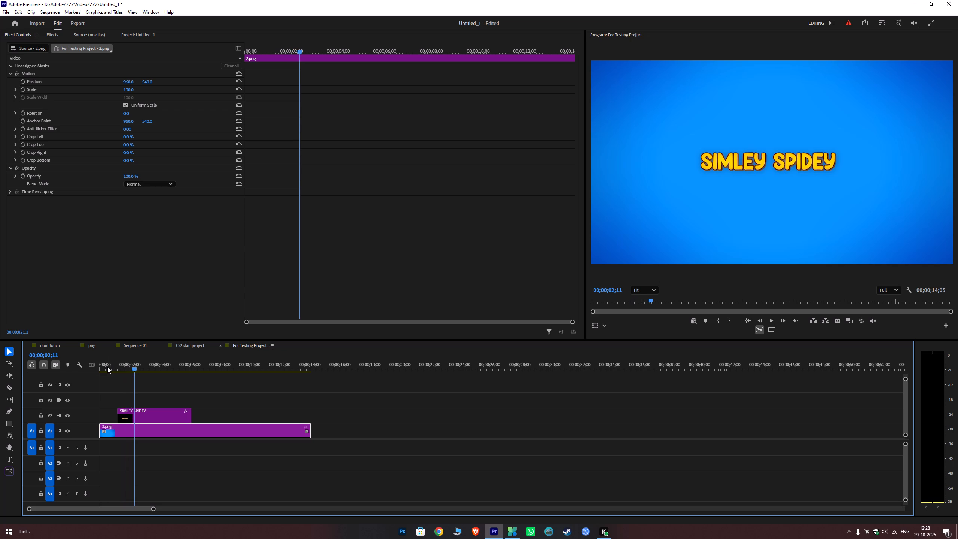
Play a short stretch of the sequence over the SIMLEY SPIDEY title to review its look.
{"action": "key", "text": "space"}
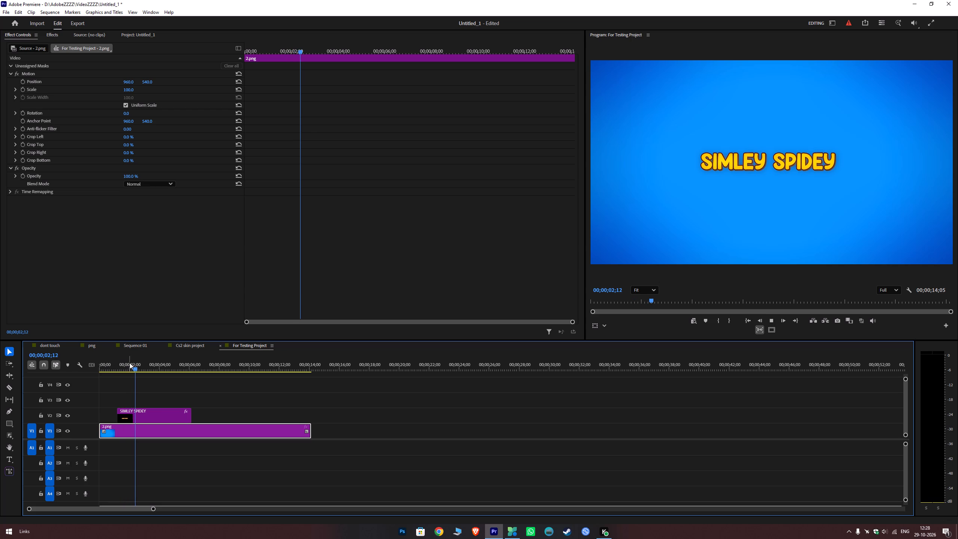
{"action": "key", "text": "space"}
Select the title clip, collapse its Motion properties, and compare it with Vector Motion, the text layer and VR Glow each switched off and on.
{"action": "left_click", "coordinate": [160, 413]}
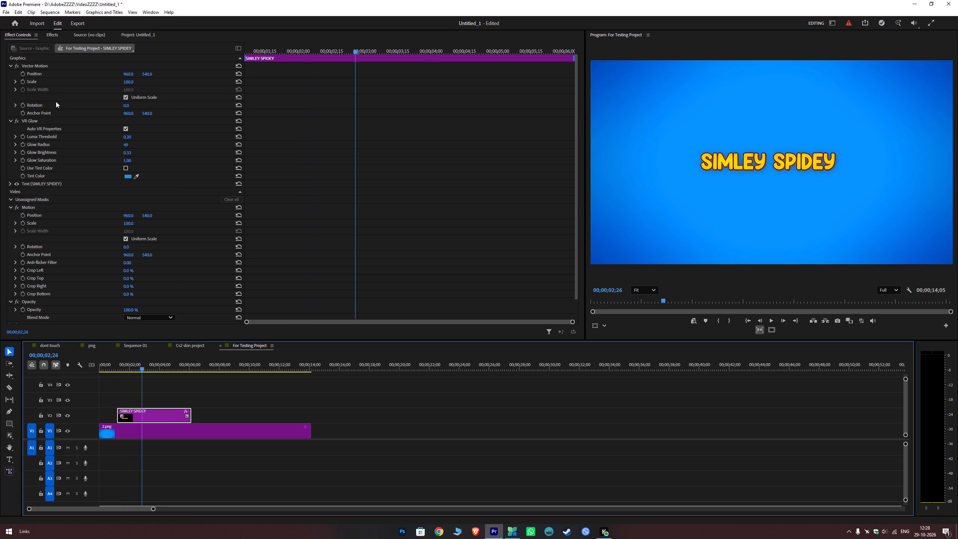
{"action": "left_click", "coordinate": [18, 67]}
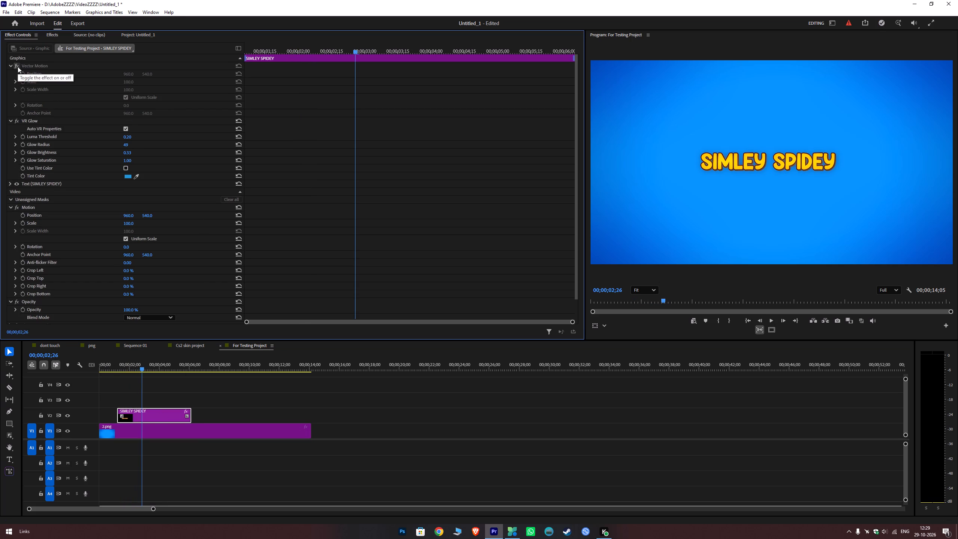
{"action": "left_click", "coordinate": [18, 67]}
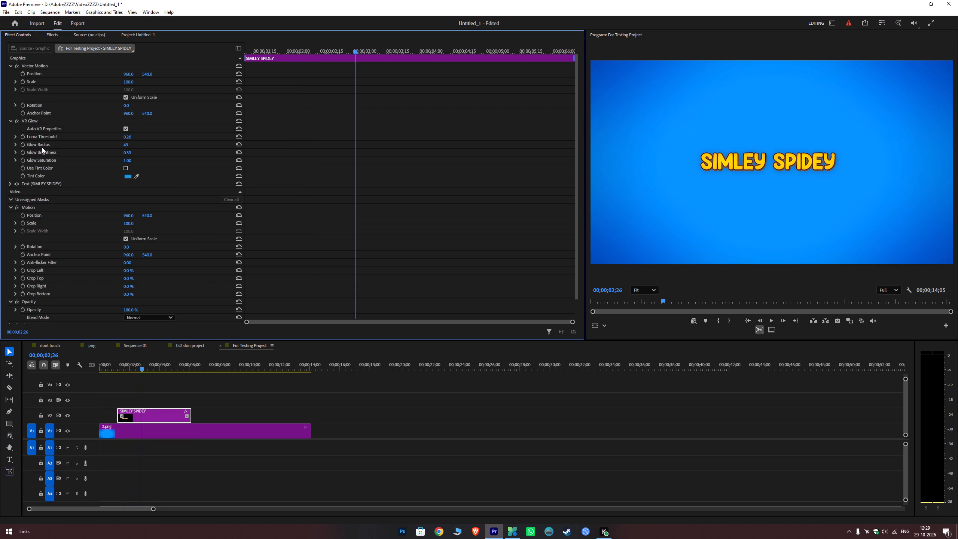
{"action": "left_click", "coordinate": [10, 199]}
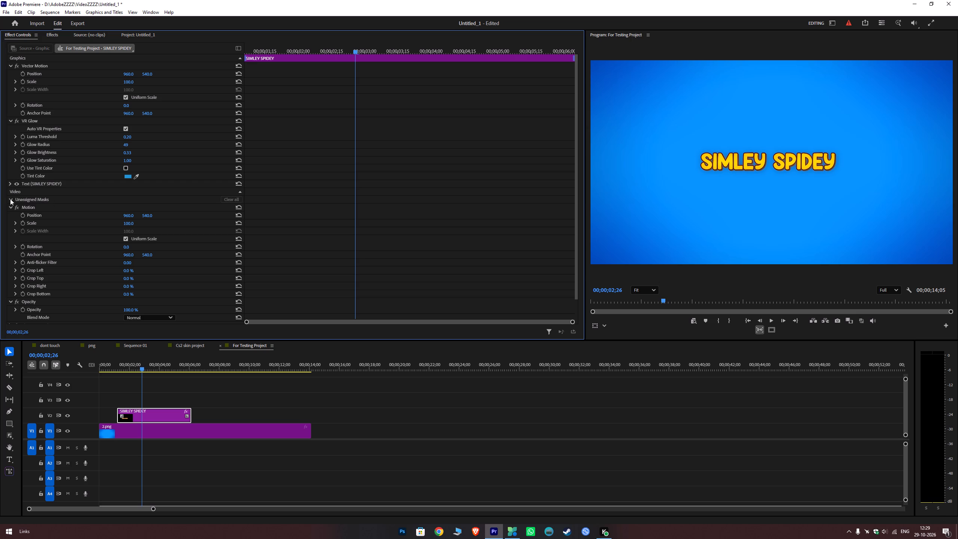
{"action": "left_click", "coordinate": [11, 198]}
{"action": "left_click", "coordinate": [12, 207]}
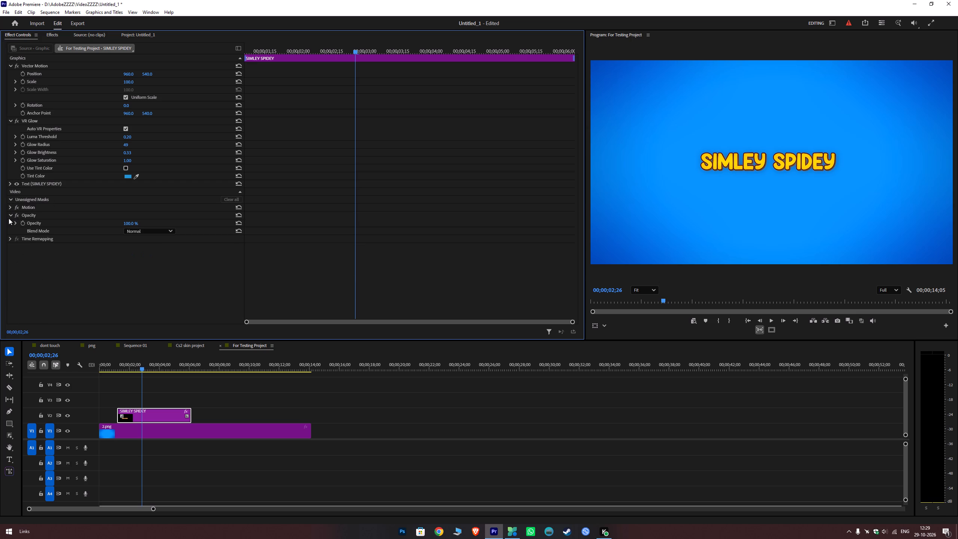
{"action": "left_click", "coordinate": [15, 185]}
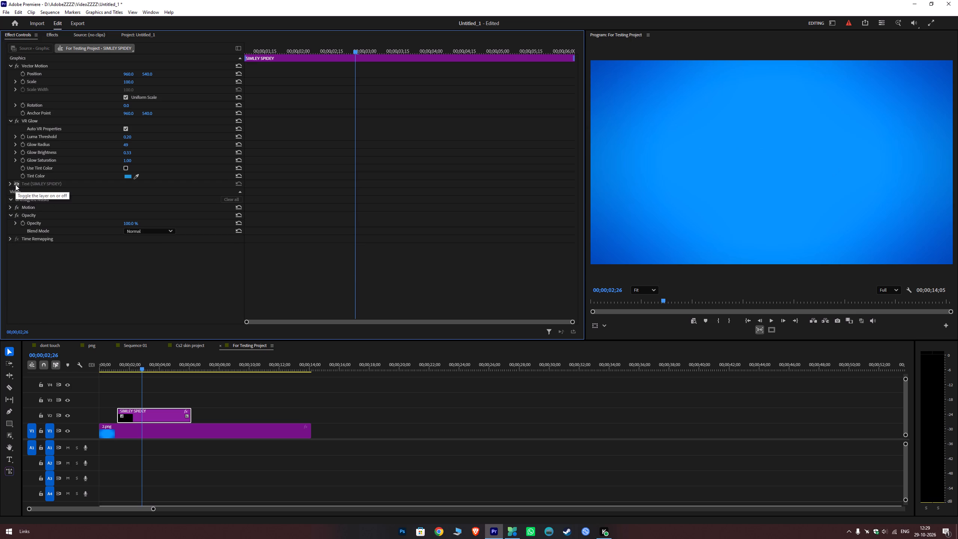
{"action": "left_click", "coordinate": [15, 185]}
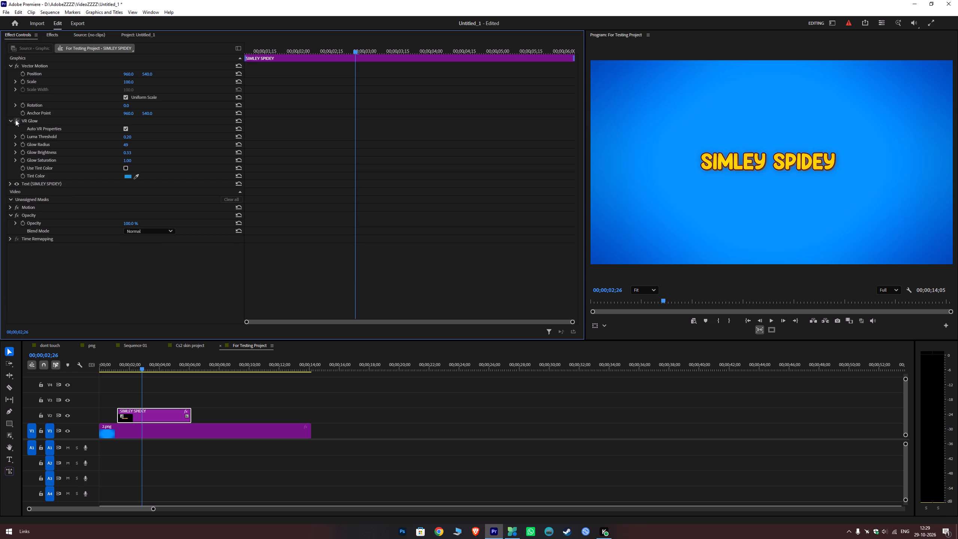
{"action": "left_click", "coordinate": [15, 120]}
{"action": "left_click", "coordinate": [15, 120]}
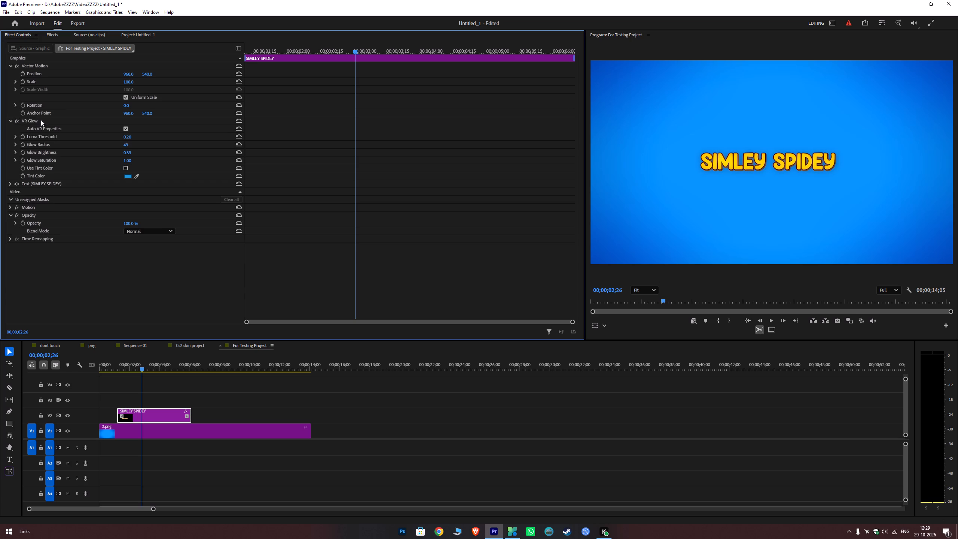
Select VR Glow and the SIMLEY SPIDEY text layer of the title clip and save a preset named Comic Text, with type Scale.
{"action": "left_click", "coordinate": [41, 120], "text": "ctrl"}
{"action": "left_click", "coordinate": [43, 184], "text": "ctrl"}
{"action": "right_click", "coordinate": [43, 184], "text": "ctrl"}
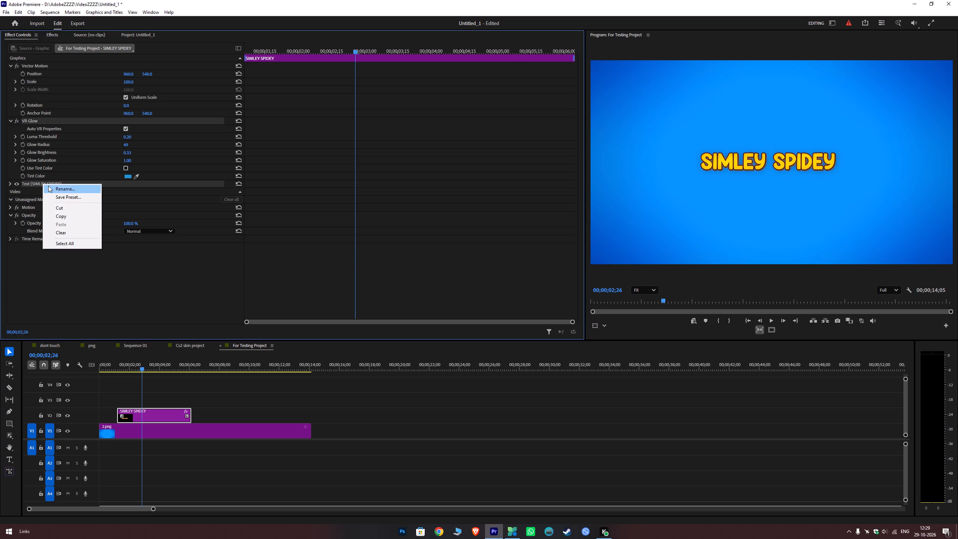
{"action": "left_click", "coordinate": [66, 198]}
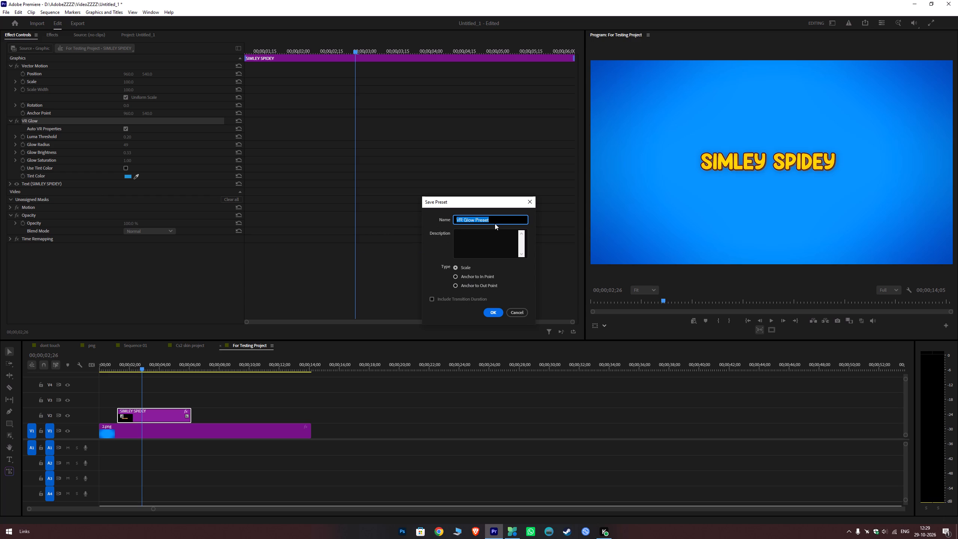
{"action": "key", "text": "BackSpace"}
{"action": "type", "text": "co"}
{"action": "key", "text": "BackSpace"}
{"action": "key", "text": "BackSpace"}
{"action": "type", "text": "Comixs"}
{"action": "key", "text": "BackSpace"}
{"action": "key", "text": "BackSpace"}
{"action": "type", "text": "cs"}
{"action": "key", "text": "space"}
{"action": "key", "text": "BackSpace"}
{"action": "key", "text": "BackSpace"}
{"action": "key", "text": "space"}
{"action": "type", "text": "Tetx"}
{"action": "key", "text": "BackSpace"}
{"action": "key", "text": "BackSpace"}
{"action": "key", "text": "x"}
{"action": "type", "text": "t"}
{"action": "key", "text": "space"}
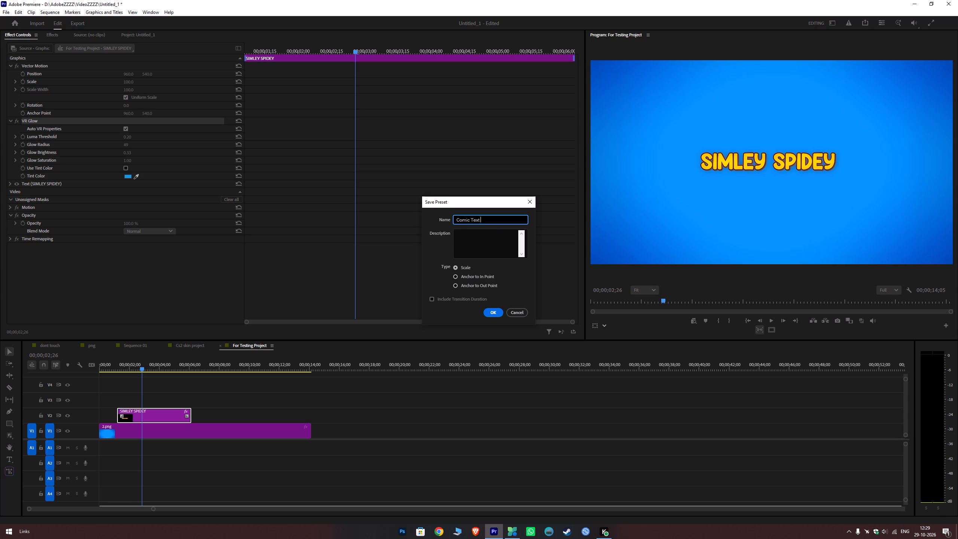
{"action": "key", "text": "Return"}
Clear the vr glow search in the effects library and look through its effect and preset folders for the saved Comic Text preset.
{"action": "left_click", "coordinate": [46, 35]}
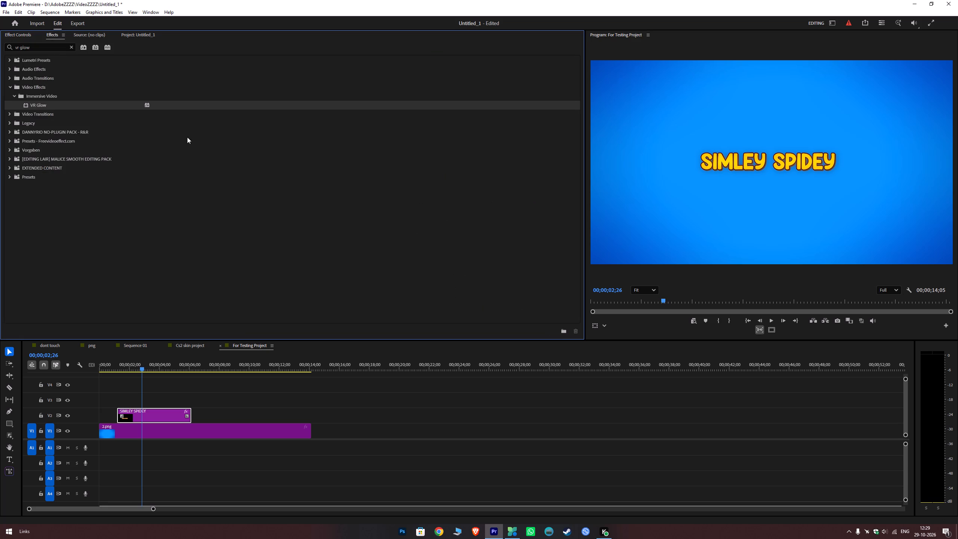
{"action": "left_click", "coordinate": [7, 58]}
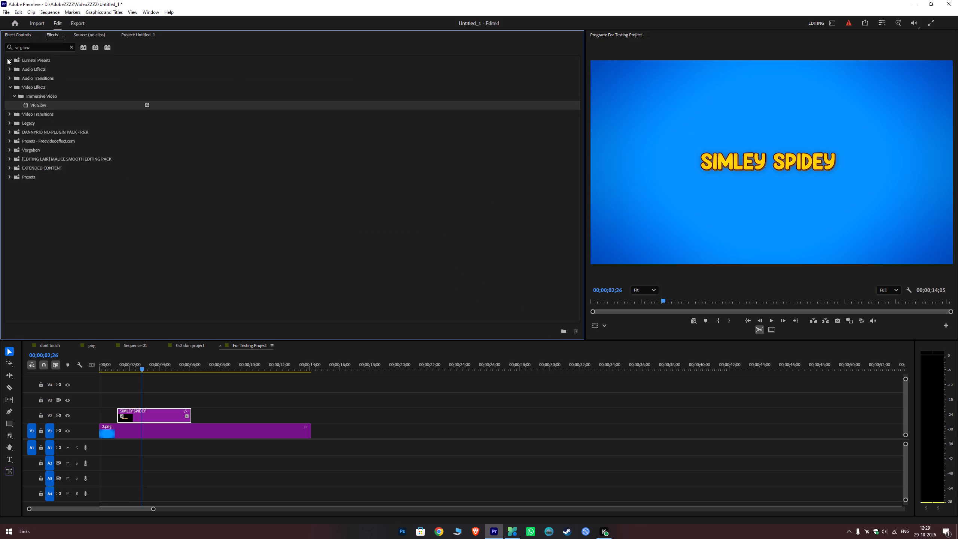
{"action": "left_click", "coordinate": [7, 58]}
{"action": "left_click", "coordinate": [69, 47]}
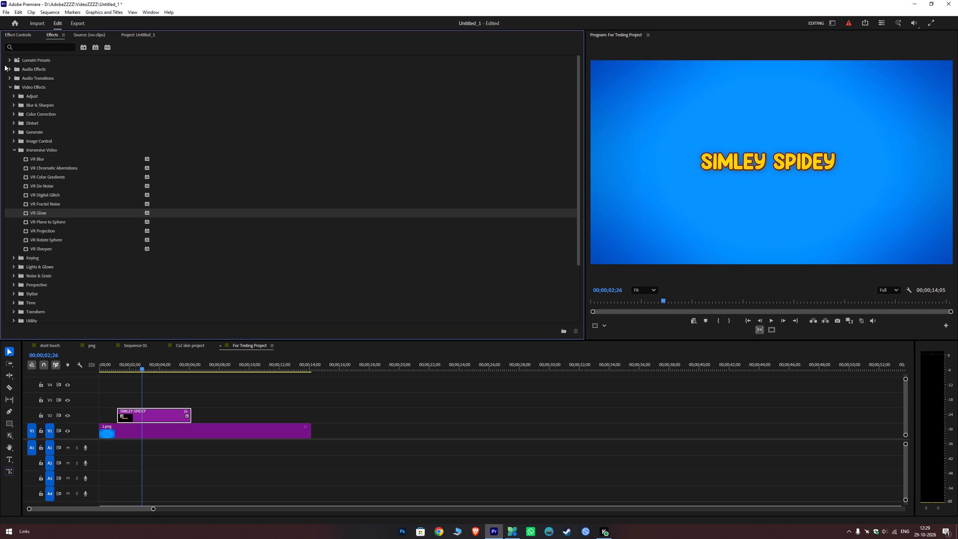
{"action": "left_click", "coordinate": [10, 150]}
{"action": "left_click", "coordinate": [8, 86]}
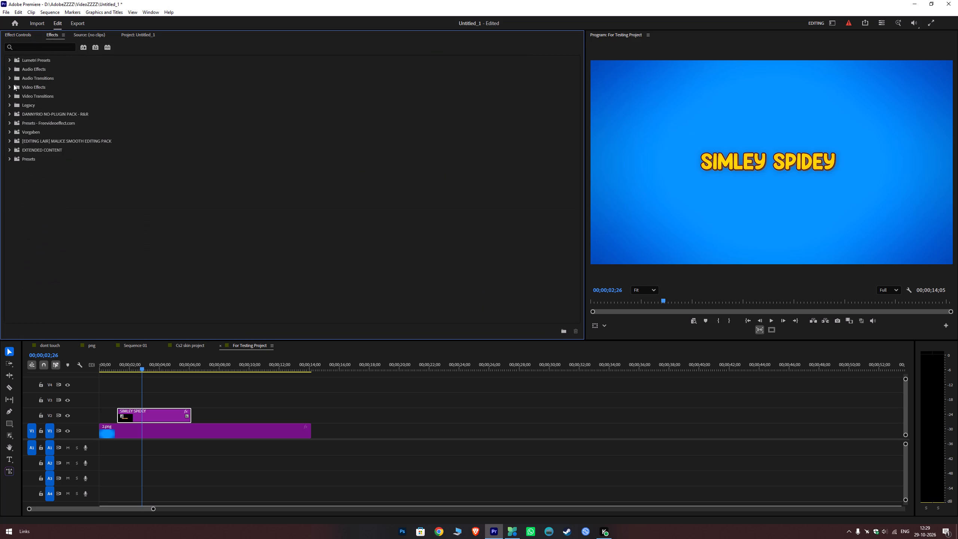
{"action": "left_click", "coordinate": [9, 60]}
{"action": "left_click", "coordinate": [7, 59]}
{"action": "left_click", "coordinate": [8, 161]}
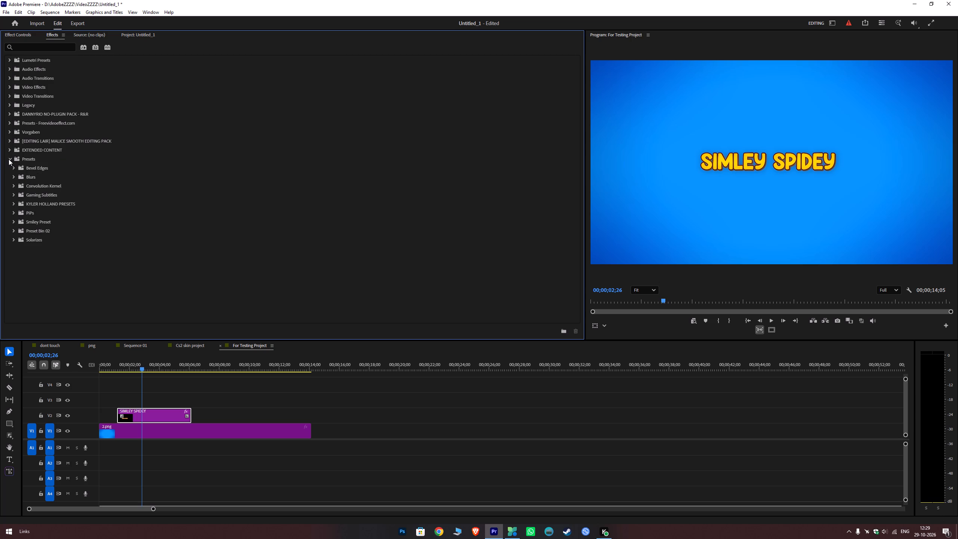
{"action": "left_click", "coordinate": [9, 159]}
{"action": "left_click", "coordinate": [7, 150]}
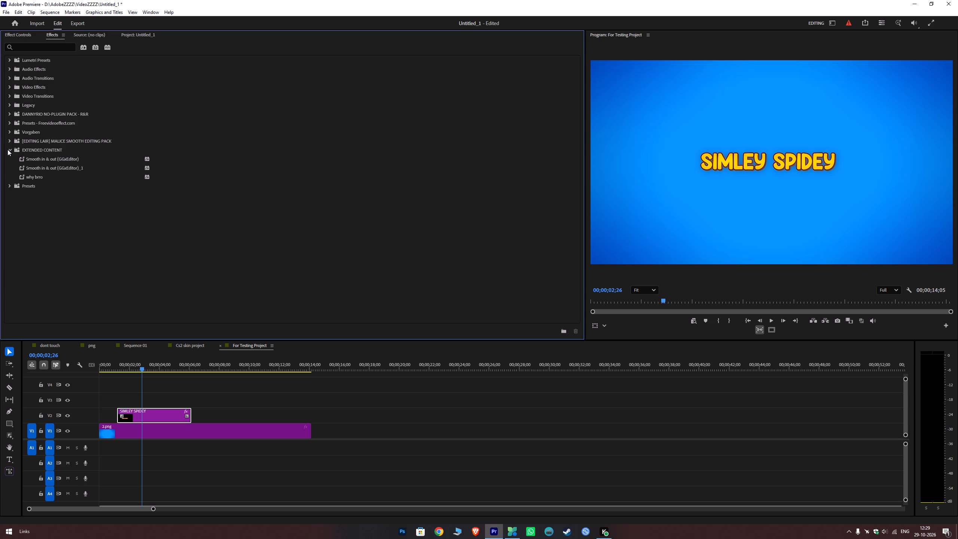
{"action": "left_click", "coordinate": [7, 149]}
{"action": "left_click", "coordinate": [9, 135]}
{"action": "left_click", "coordinate": [9, 138]}
{"action": "left_click", "coordinate": [9, 138]}
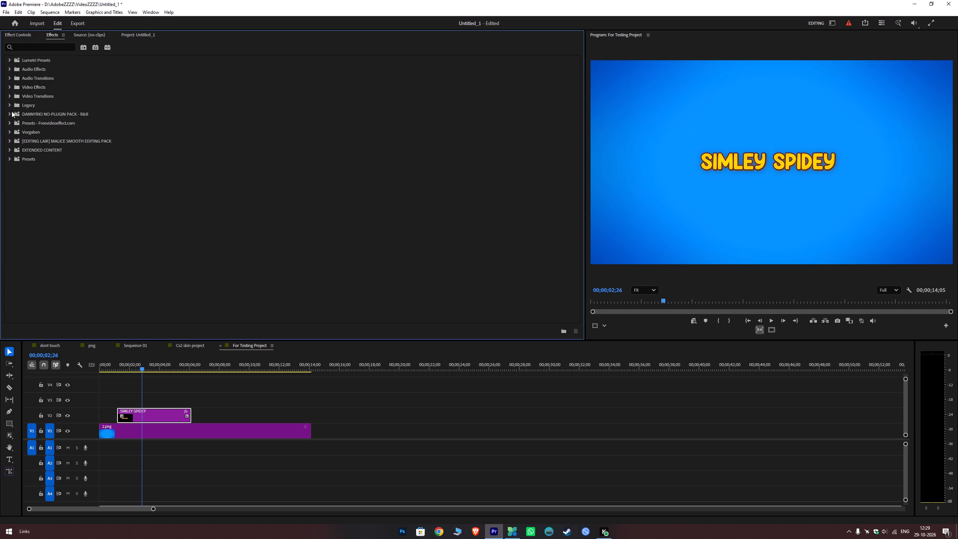
{"action": "left_click", "coordinate": [10, 104]}
{"action": "left_click", "coordinate": [10, 104]}
{"action": "left_click", "coordinate": [10, 94]}
{"action": "left_click", "coordinate": [10, 94]}
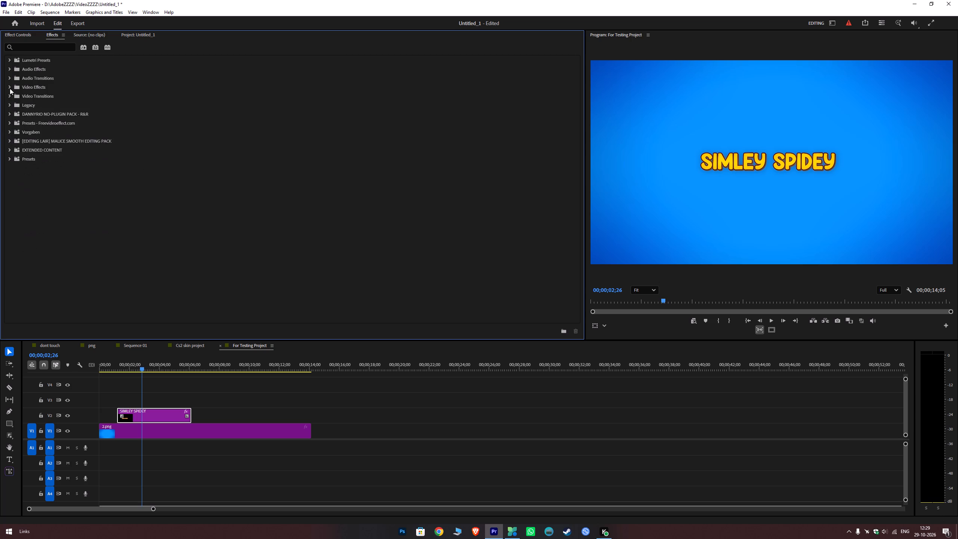
{"action": "left_click", "coordinate": [10, 86]}
{"action": "left_click", "coordinate": [10, 86]}
{"action": "left_click", "coordinate": [9, 88]}
{"action": "left_click", "coordinate": [9, 77]}
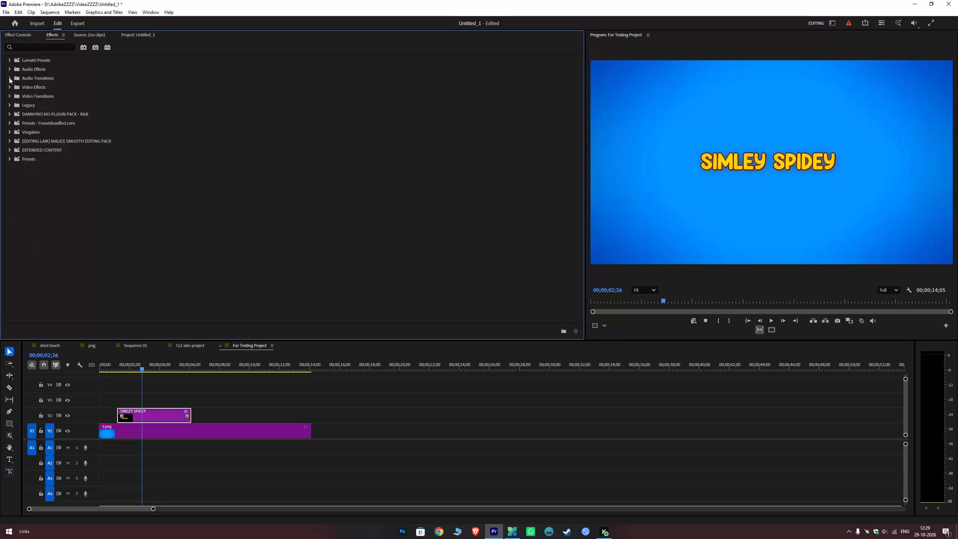
{"action": "left_click", "coordinate": [9, 77]}
{"action": "left_click", "coordinate": [9, 66]}
{"action": "left_click", "coordinate": [10, 68]}
{"action": "left_click", "coordinate": [12, 62]}
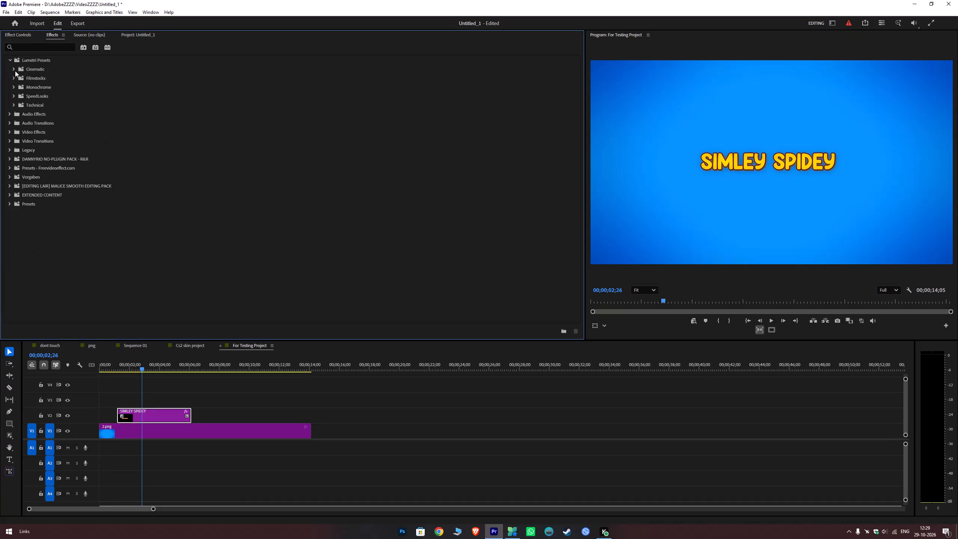
{"action": "left_click", "coordinate": [11, 57]}
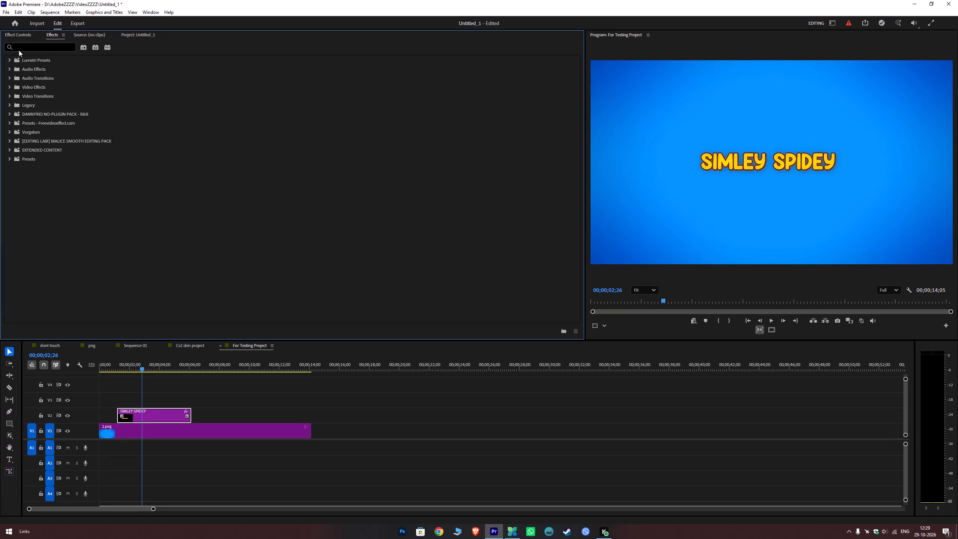
Search the effects library for comics, clear the search, and check the EXTENDED CONTENT and Presets bins for the saved preset.
{"action": "left_click", "coordinate": [21, 48]}
{"action": "type", "text": "comi"}
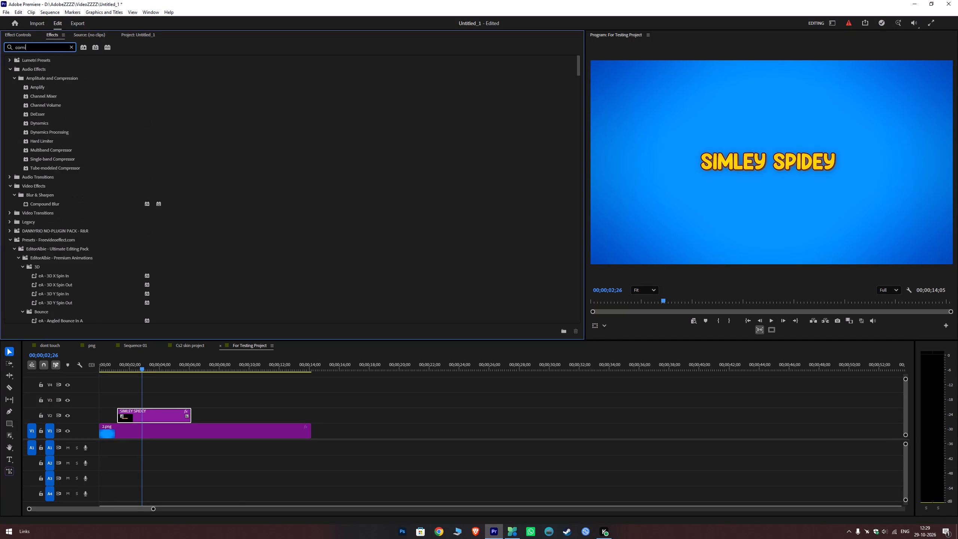
{"action": "type", "text": "cs"}
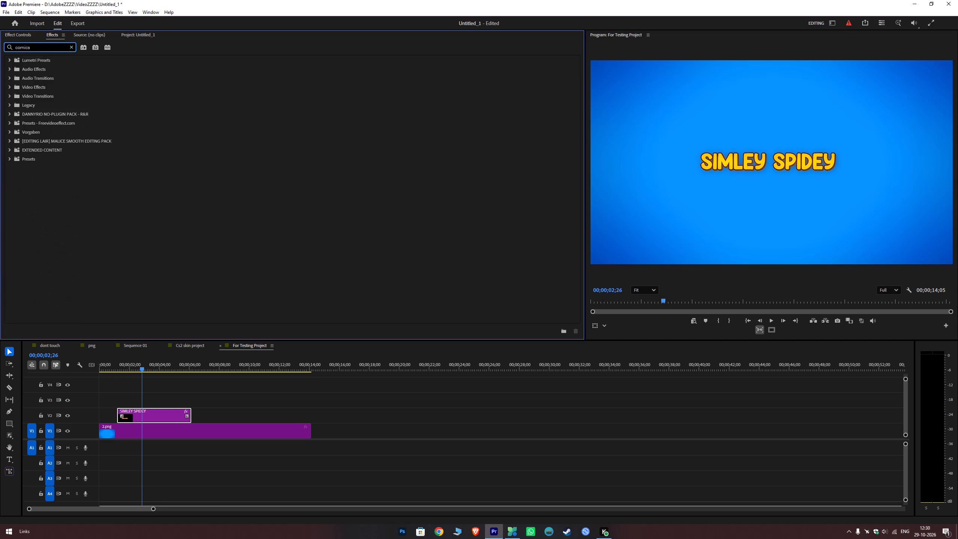
{"action": "key", "text": "Escape"}
{"action": "left_click", "coordinate": [9, 149]}
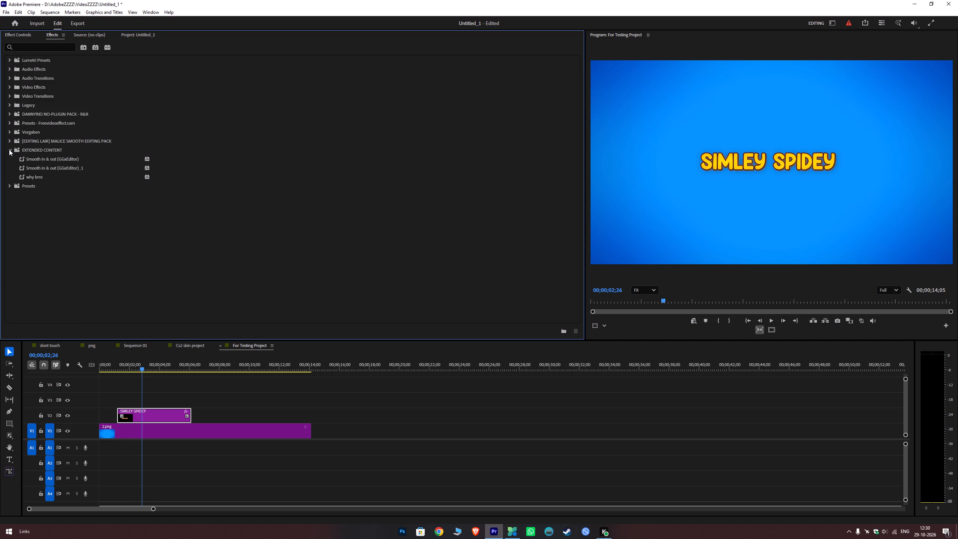
{"action": "left_click", "coordinate": [9, 149]}
{"action": "left_click", "coordinate": [5, 158]}
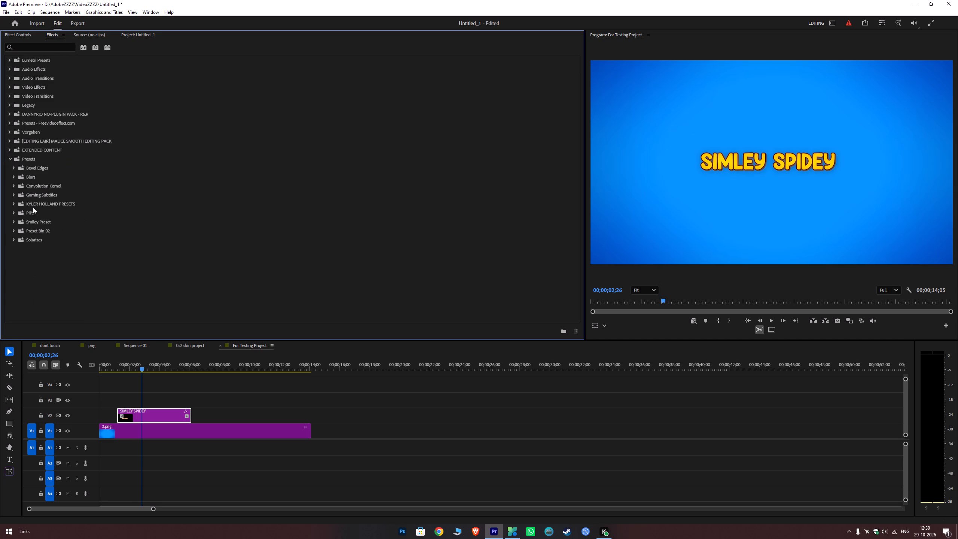
{"action": "left_click", "coordinate": [11, 229]}
{"action": "left_click", "coordinate": [13, 231]}
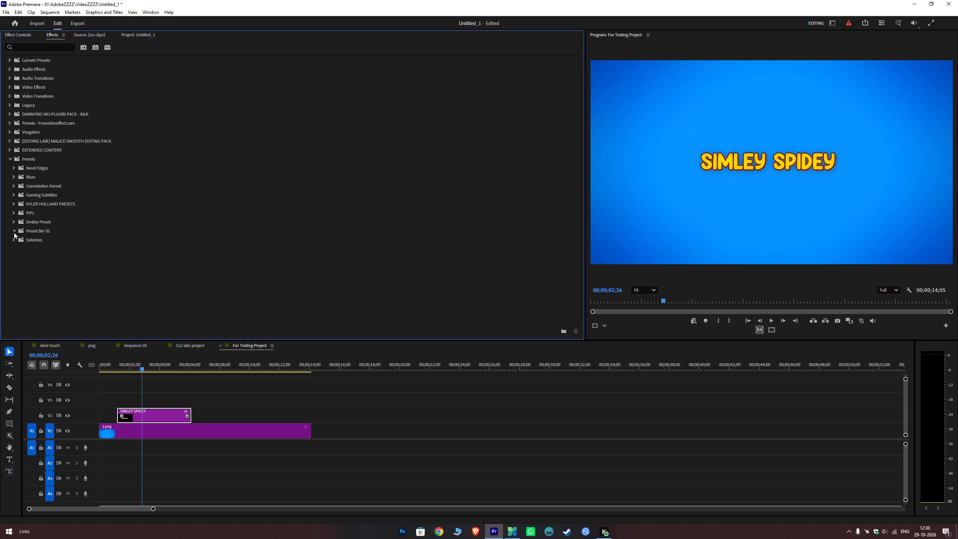
{"action": "left_click", "coordinate": [14, 238]}
{"action": "left_click", "coordinate": [13, 239]}
{"action": "left_click", "coordinate": [12, 184]}
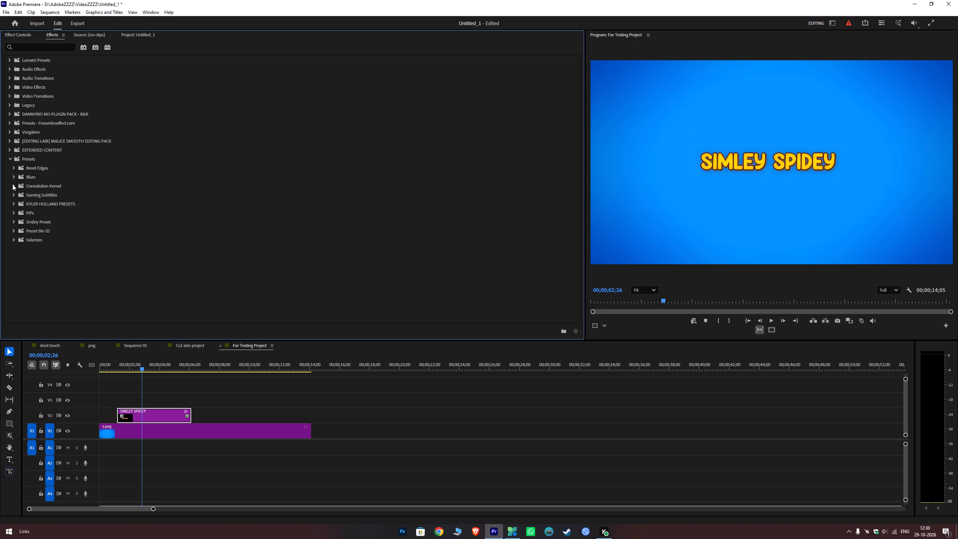
{"action": "left_click", "coordinate": [12, 184]}
{"action": "left_click", "coordinate": [9, 159]}
Select VR Glow and the SIMLEY SPIDEY text layer of the title clip and save them as a preset named Comic Text.
{"action": "left_click", "coordinate": [184, 399]}
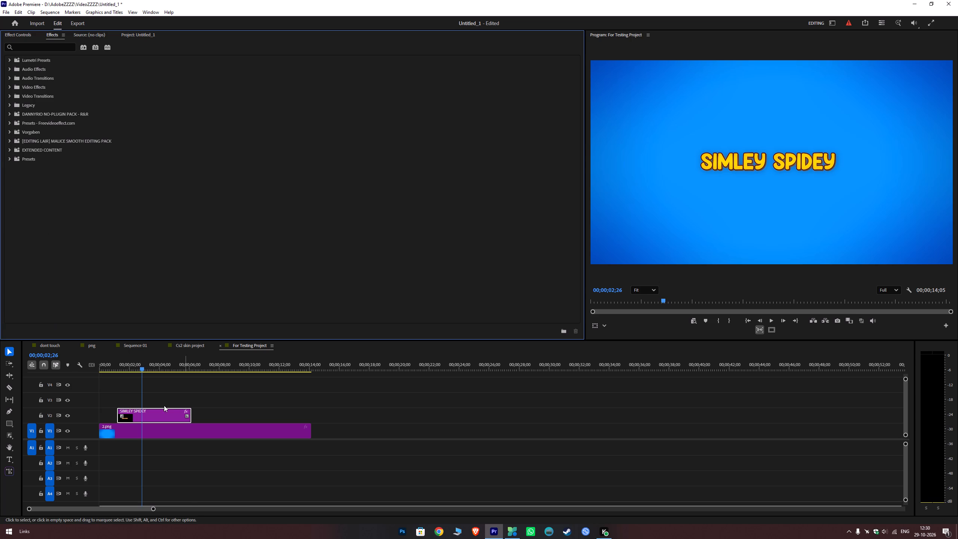
{"action": "left_click", "coordinate": [148, 410]}
{"action": "left_click", "coordinate": [22, 28]}
{"action": "left_click", "coordinate": [24, 36]}
{"action": "scroll", "coordinate": [282, 166], "scroll_direction": "down", "scroll_amount": 4}
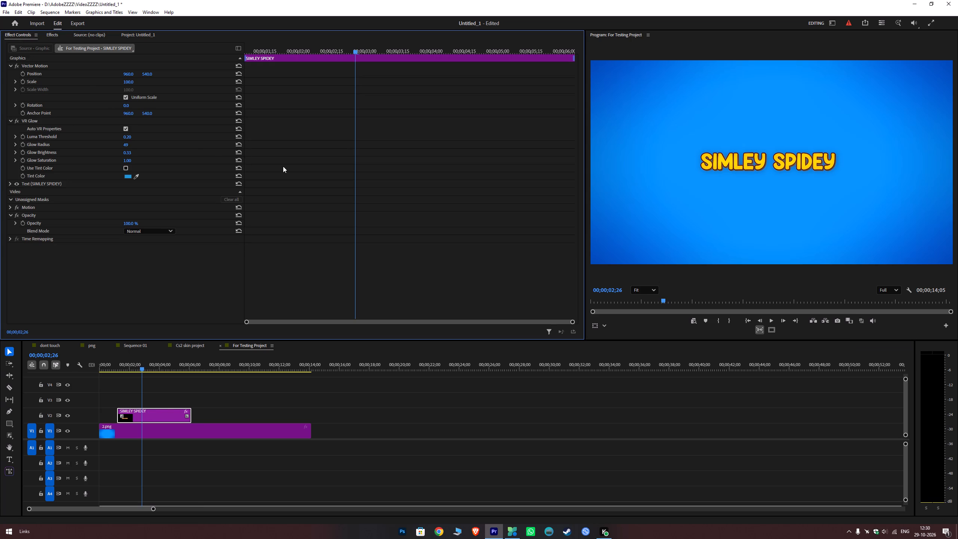
{"action": "left_click", "coordinate": [37, 183]}
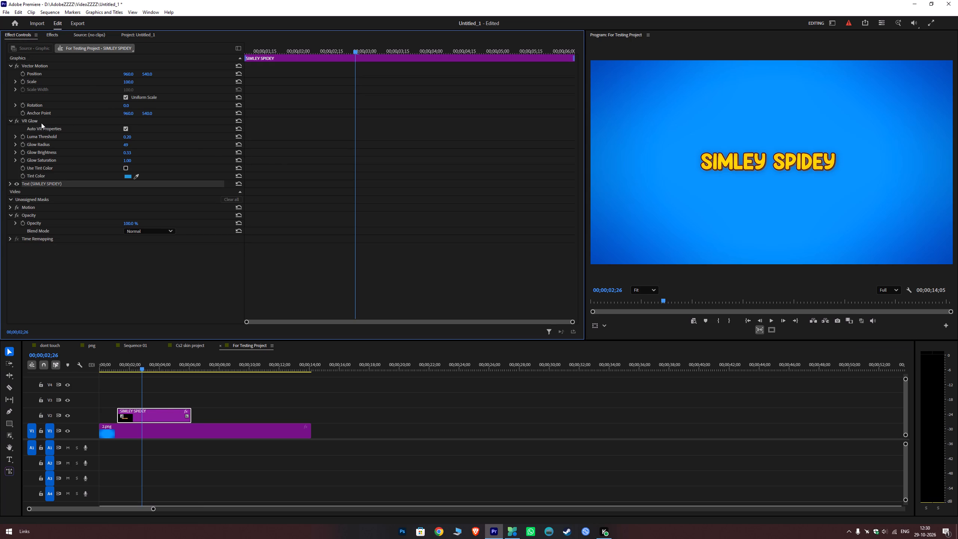
{"action": "left_click", "coordinate": [41, 123], "text": "ctrl"}
{"action": "right_click", "coordinate": [42, 122]}
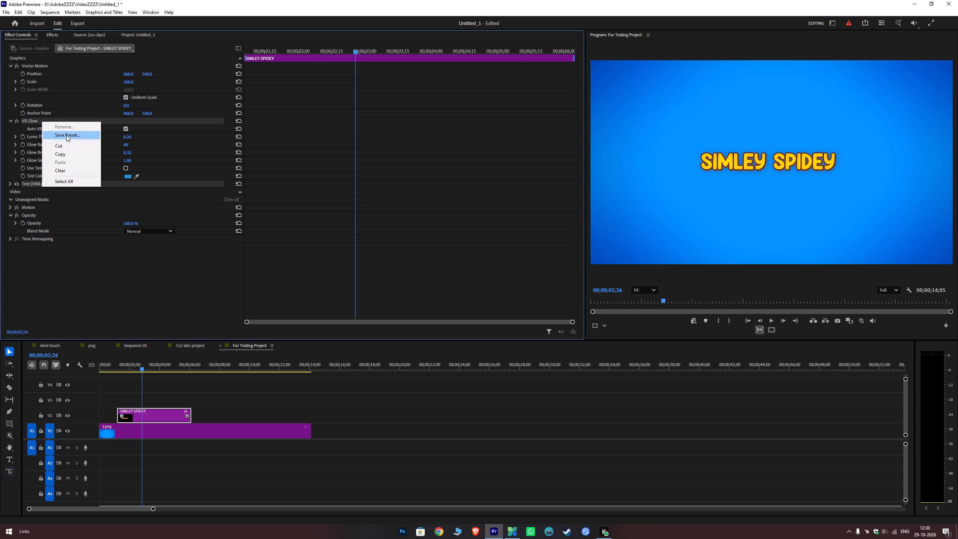
{"action": "left_click", "coordinate": [66, 135]}
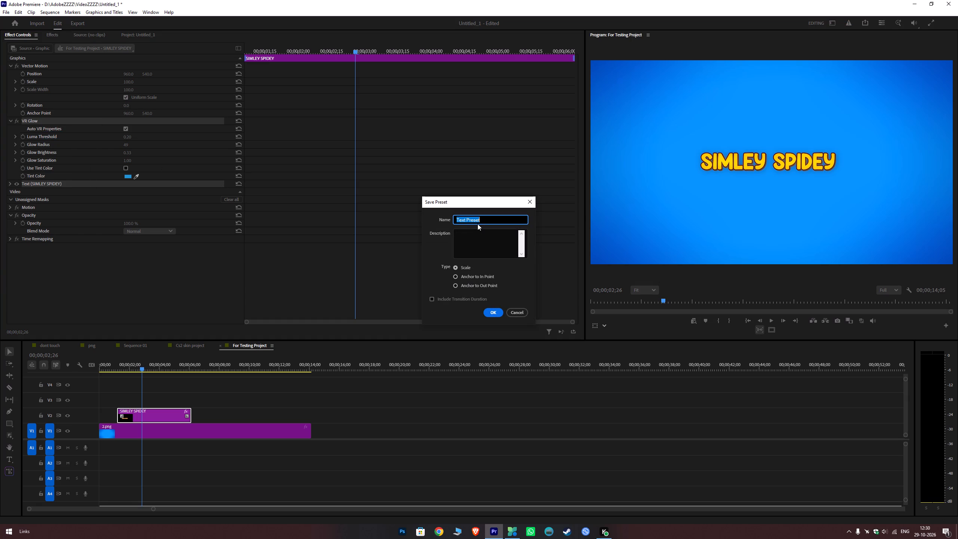
{"action": "type", "text": "Com"}
{"action": "type", "text": "ic"}
{"action": "key", "text": "space"}
{"action": "type", "text": "Tetx"}
{"action": "key", "text": "BackSpace"}
{"action": "key", "text": "BackSpace"}
{"action": "type", "text": "xt"}
{"action": "key", "text": "Return"}
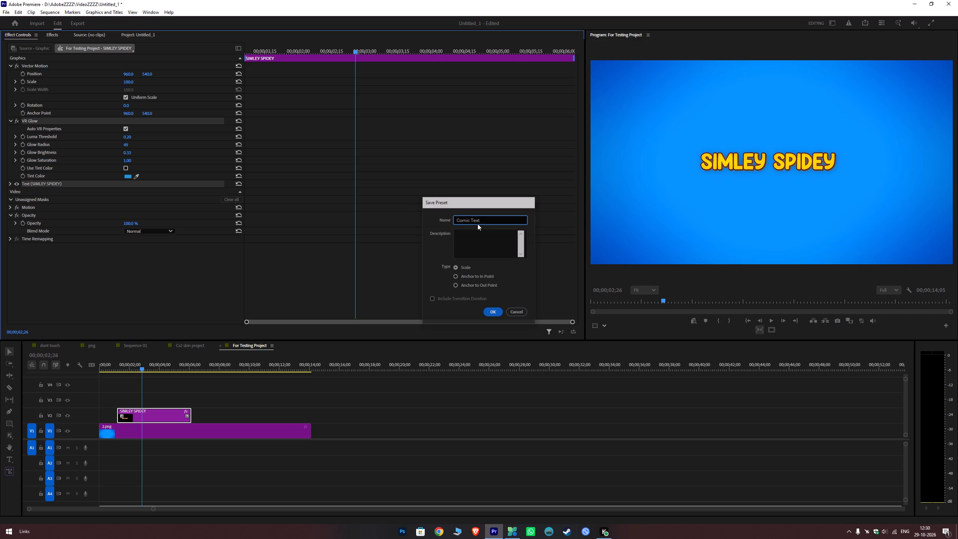
Look for the saved preset in the effects library's DANNYRIO, Vorgaben, Freevideoeffect and Legacy folders.
{"action": "left_click", "coordinate": [57, 34]}
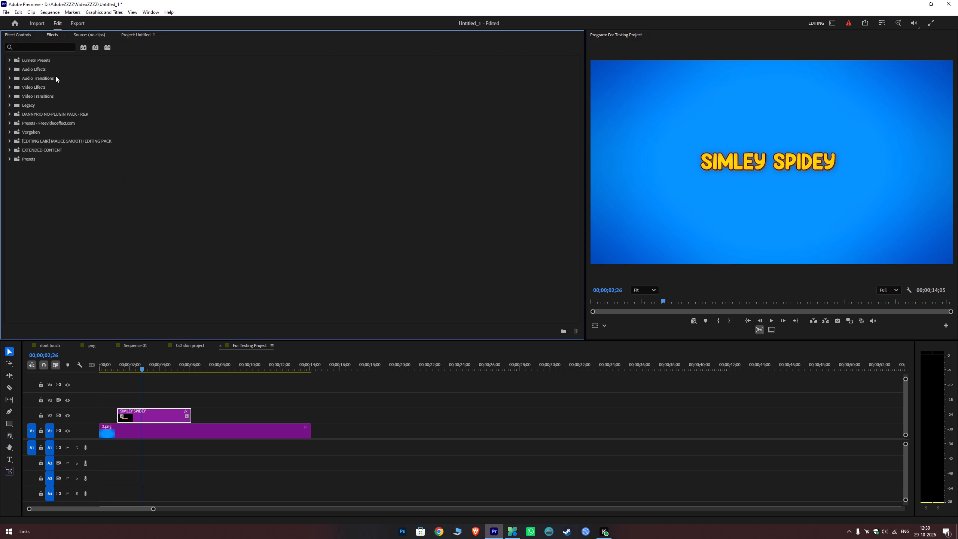
{"action": "left_click", "coordinate": [7, 115]}
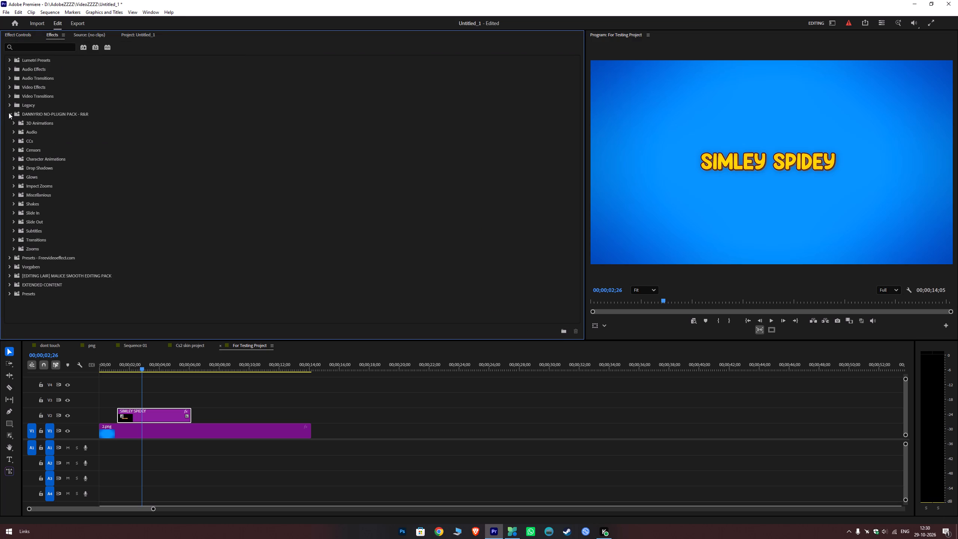
{"action": "left_click", "coordinate": [9, 113]}
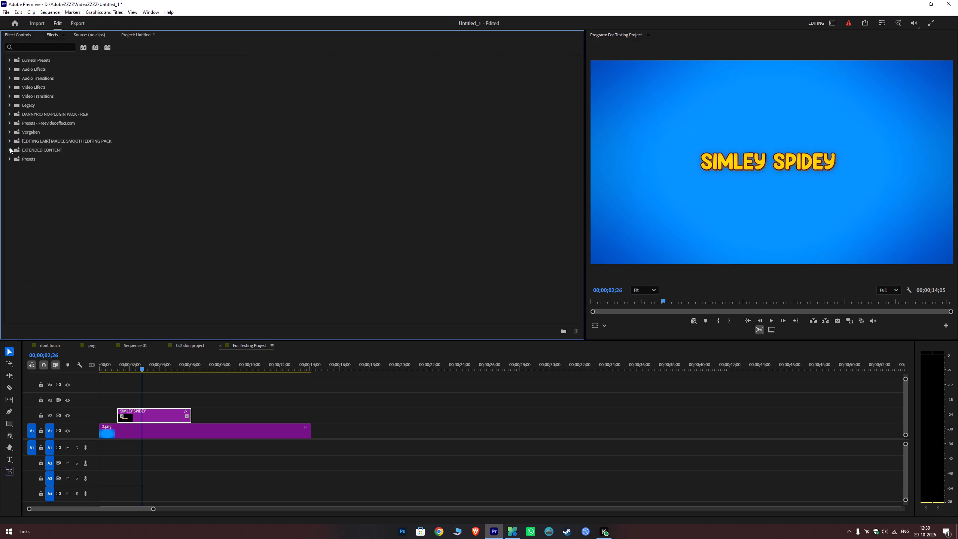
{"action": "left_click", "coordinate": [6, 132]}
{"action": "left_click", "coordinate": [12, 143]}
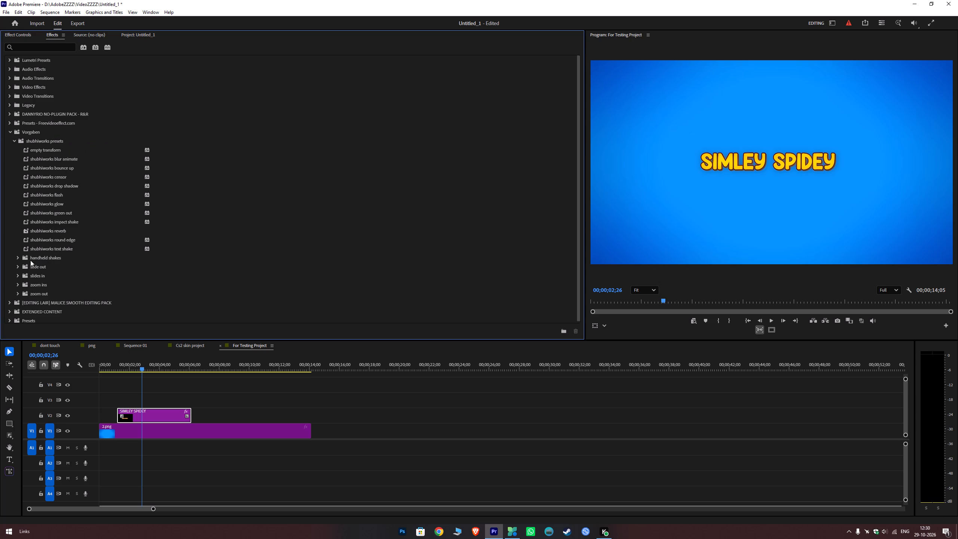
{"action": "left_click", "coordinate": [13, 144]}
{"action": "left_click", "coordinate": [14, 141]}
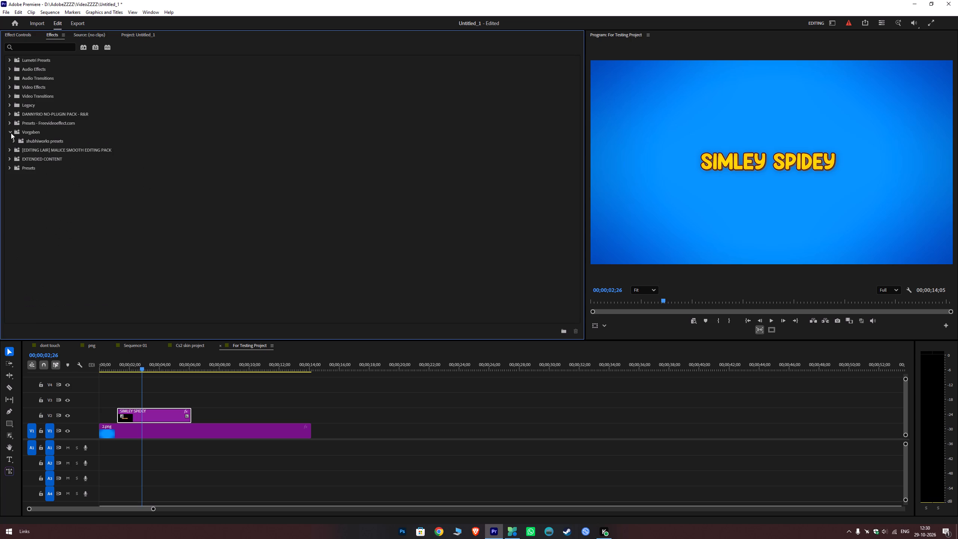
{"action": "left_click", "coordinate": [10, 133]}
{"action": "left_click", "coordinate": [7, 124]}
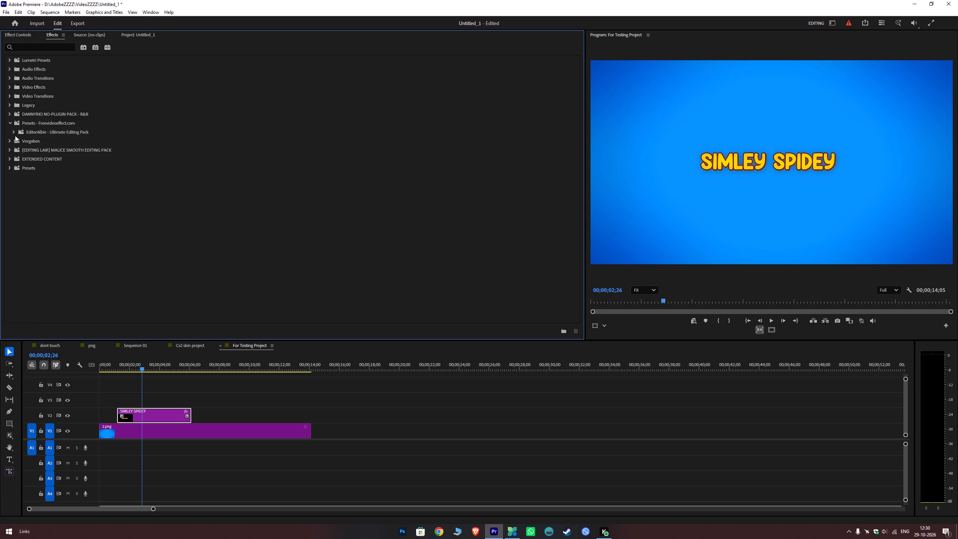
{"action": "left_click", "coordinate": [14, 133]}
{"action": "left_click", "coordinate": [13, 130]}
{"action": "left_click", "coordinate": [8, 112]}
{"action": "left_click", "coordinate": [8, 112]}
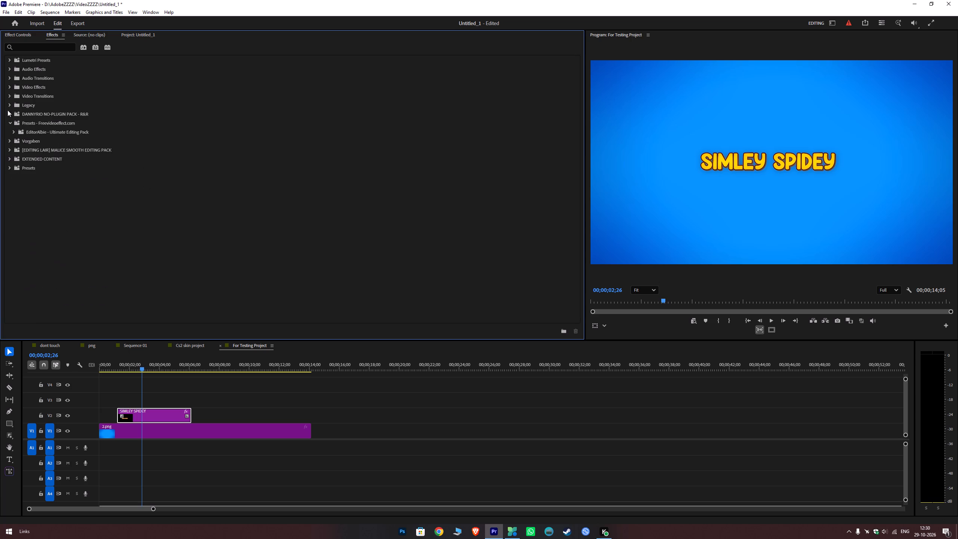
{"action": "left_click", "coordinate": [7, 105]}
{"action": "left_click", "coordinate": [12, 115]}
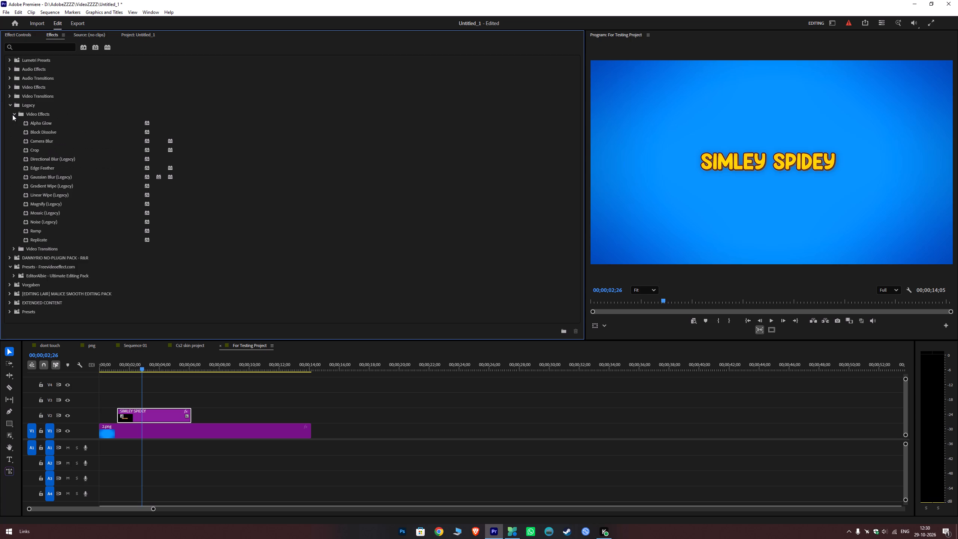
{"action": "left_click", "coordinate": [12, 115]}
{"action": "left_click", "coordinate": [10, 103]}
Check the video transition, video effect, audio transition, audio effect and Lumetri Presets folders for the saved preset.
{"action": "left_click", "coordinate": [7, 98]}
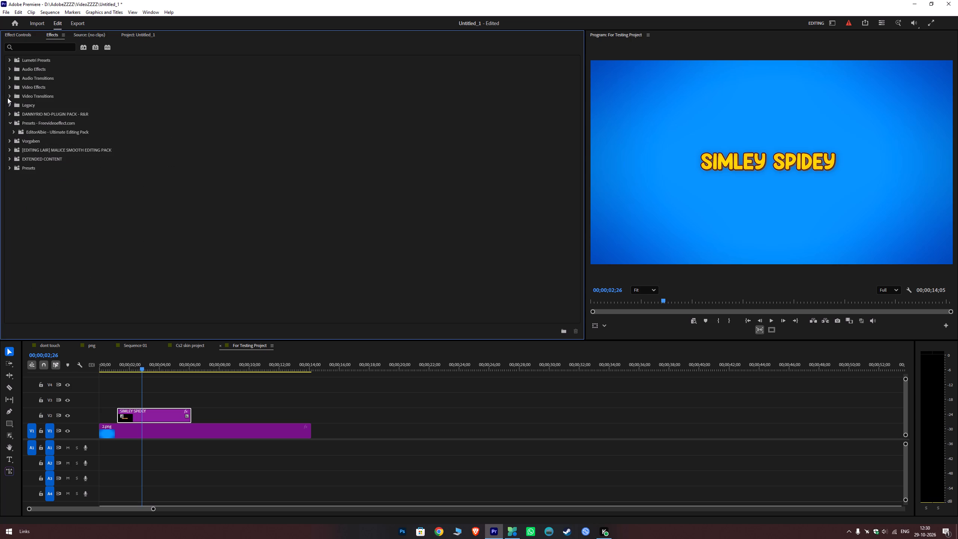
{"action": "left_click", "coordinate": [9, 96]}
{"action": "left_click", "coordinate": [9, 87]}
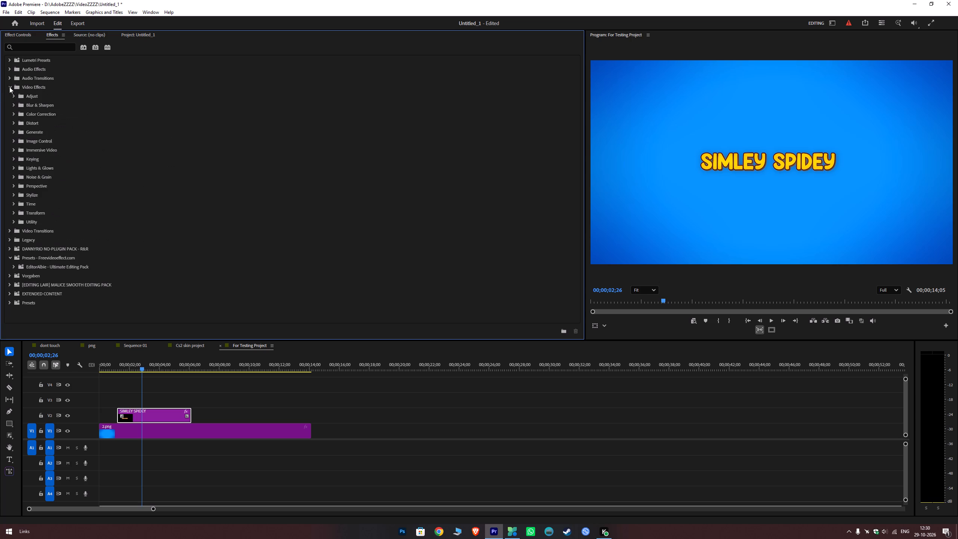
{"action": "left_click", "coordinate": [9, 87]}
{"action": "left_click", "coordinate": [7, 76]}
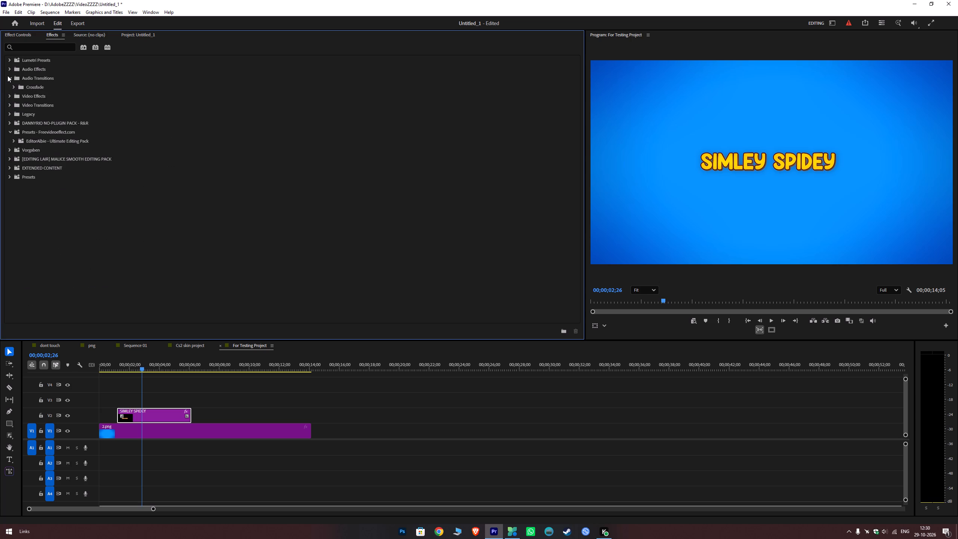
{"action": "left_click", "coordinate": [7, 76]}
{"action": "left_click", "coordinate": [11, 76]}
{"action": "left_click", "coordinate": [8, 70]}
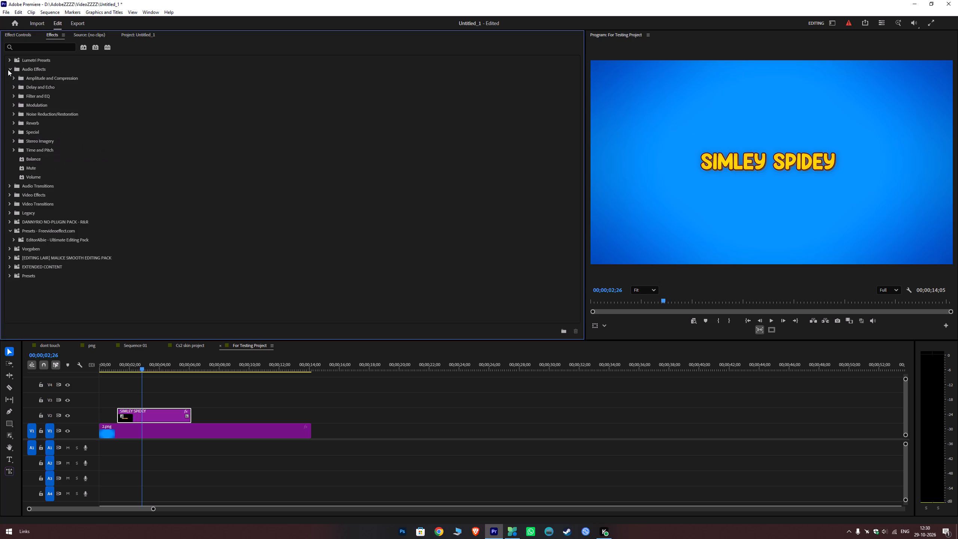
{"action": "left_click", "coordinate": [8, 70]}
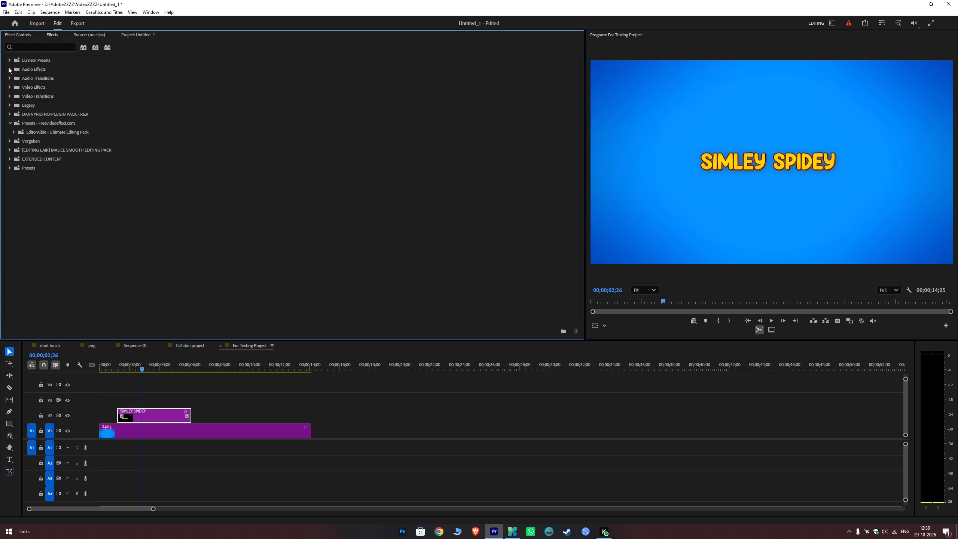
{"action": "left_click", "coordinate": [9, 66]}
{"action": "left_click", "coordinate": [9, 70]}
{"action": "left_click", "coordinate": [6, 58]}
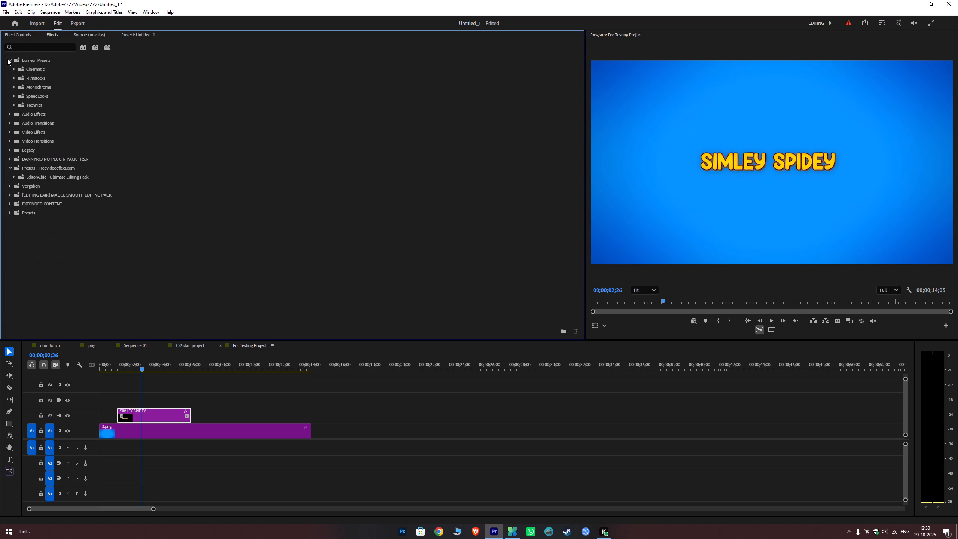
{"action": "left_click", "coordinate": [7, 59]}
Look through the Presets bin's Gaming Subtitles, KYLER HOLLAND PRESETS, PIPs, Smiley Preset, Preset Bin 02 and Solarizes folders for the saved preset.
{"action": "left_click", "coordinate": [8, 169]}
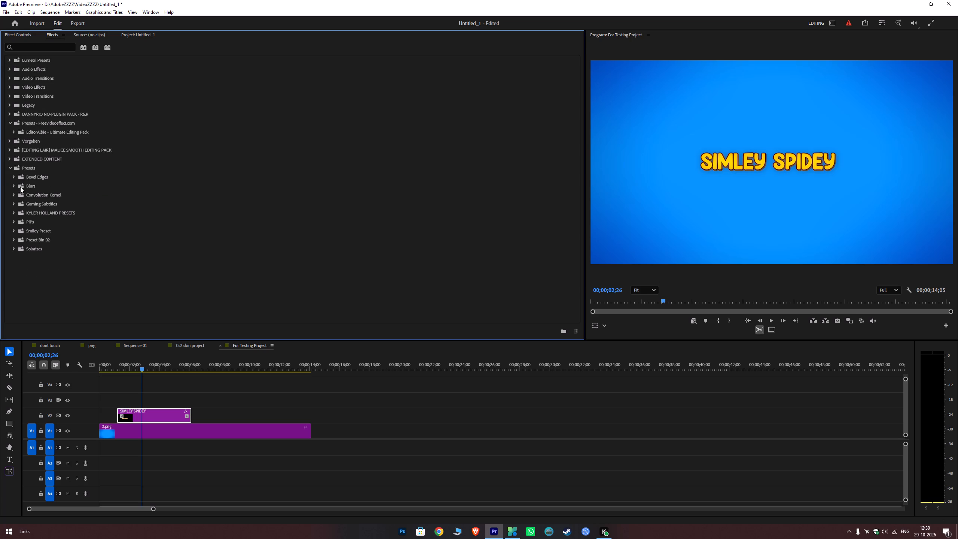
{"action": "left_click", "coordinate": [15, 202]}
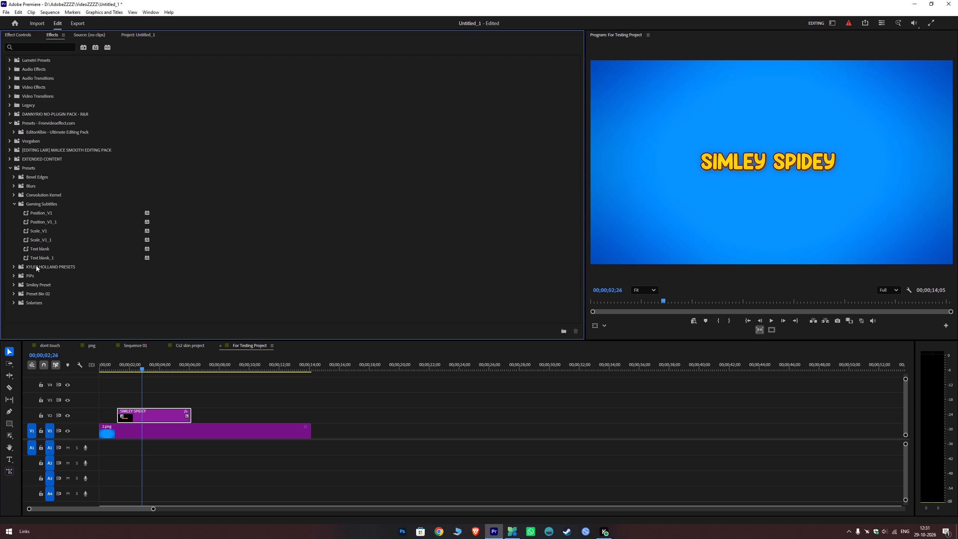
{"action": "left_click", "coordinate": [13, 203]}
{"action": "left_click", "coordinate": [12, 214]}
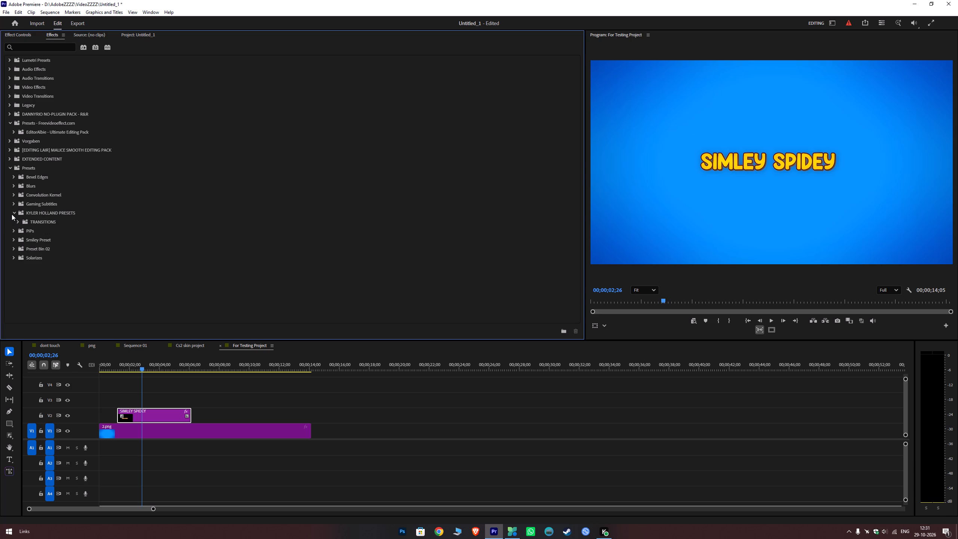
{"action": "left_click", "coordinate": [13, 223]}
{"action": "left_click", "coordinate": [18, 229]}
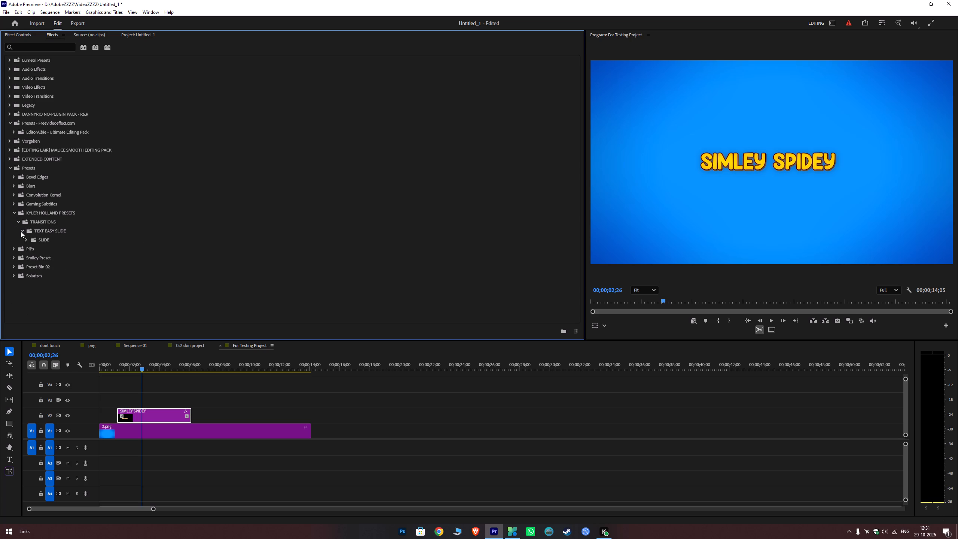
{"action": "left_click", "coordinate": [15, 212]}
{"action": "left_click", "coordinate": [15, 225]}
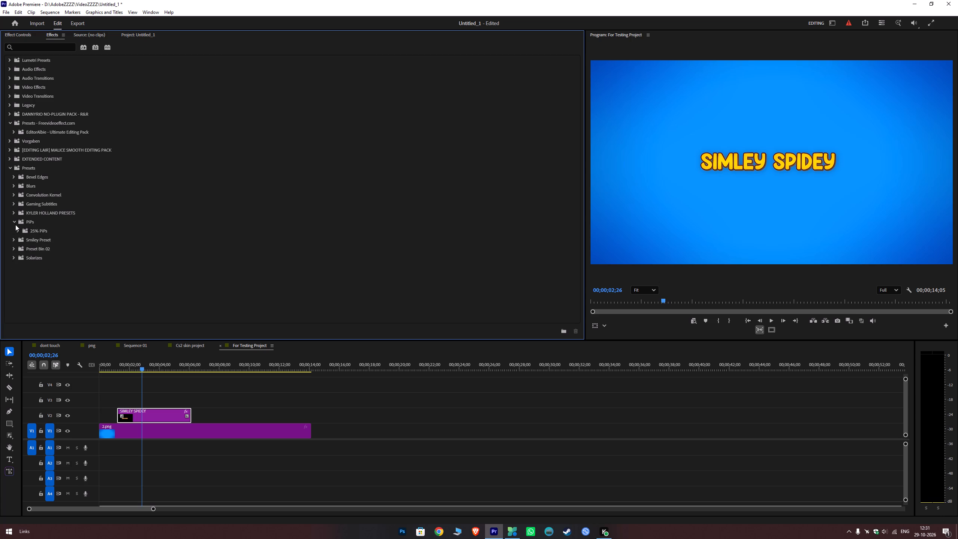
{"action": "left_click", "coordinate": [15, 224]}
{"action": "left_click", "coordinate": [15, 230]}
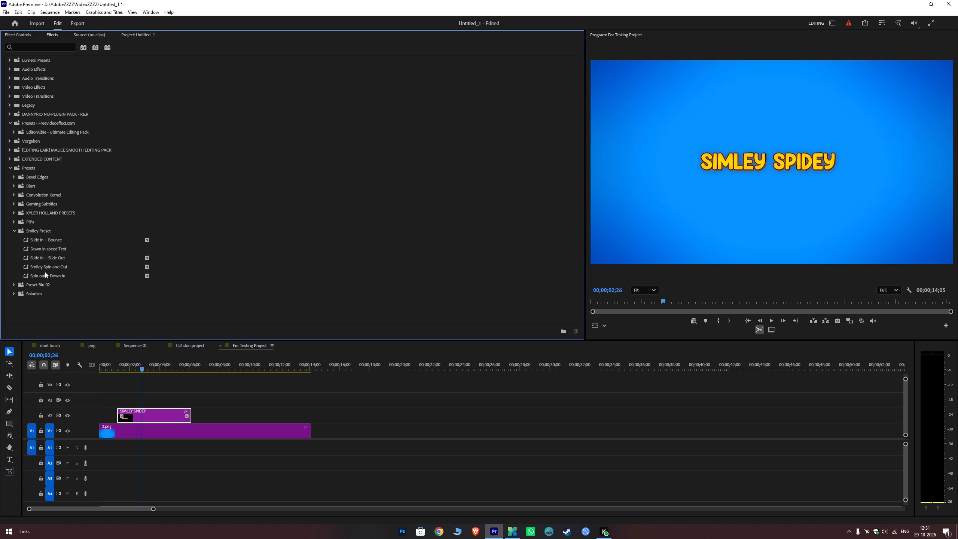
{"action": "left_click", "coordinate": [13, 285]}
{"action": "left_click", "coordinate": [11, 292]}
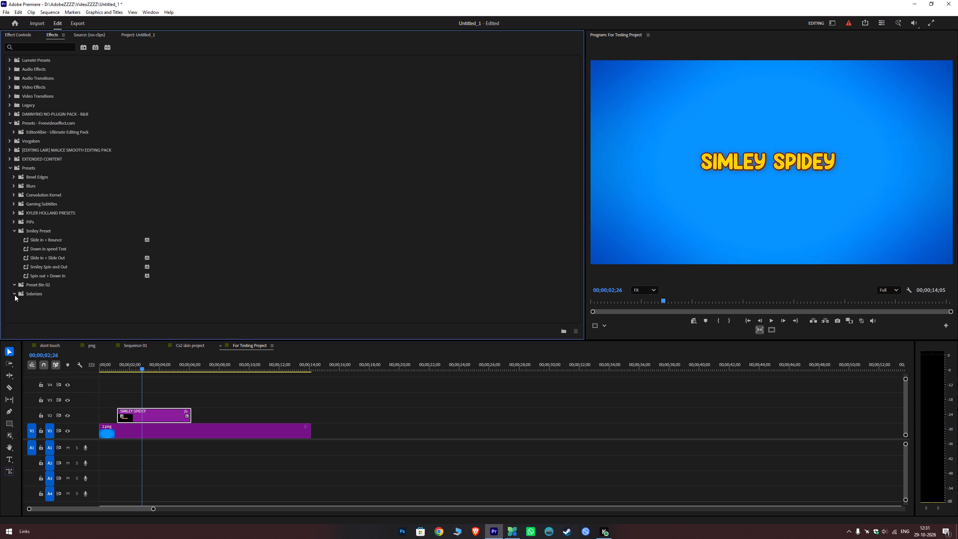
{"action": "left_click", "coordinate": [13, 292]}
{"action": "left_click", "coordinate": [13, 284]}
{"action": "left_click", "coordinate": [17, 232]}
Add a new text clip at 00;00;05;15 in the lower-left of the video frame, enter yp, and undo that text entry.
{"action": "left_click_drag", "start_coordinate": [177, 371], "coordinate": [183, 371]}
{"action": "left_click", "coordinate": [225, 384]}
{"action": "key", "text": "t"}
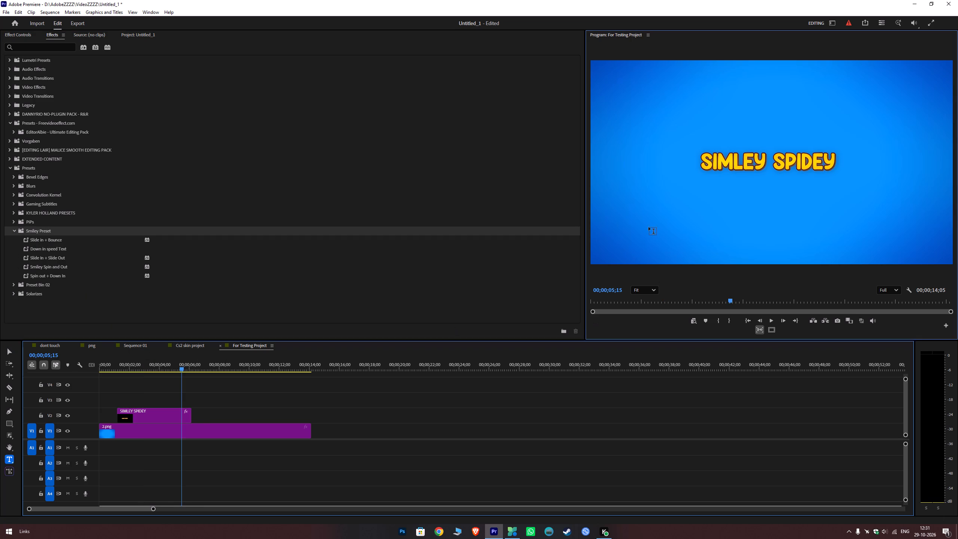
{"action": "left_click", "coordinate": [649, 227]}
{"action": "type", "text": "yp"}
{"action": "key", "text": "ctrl+z"}
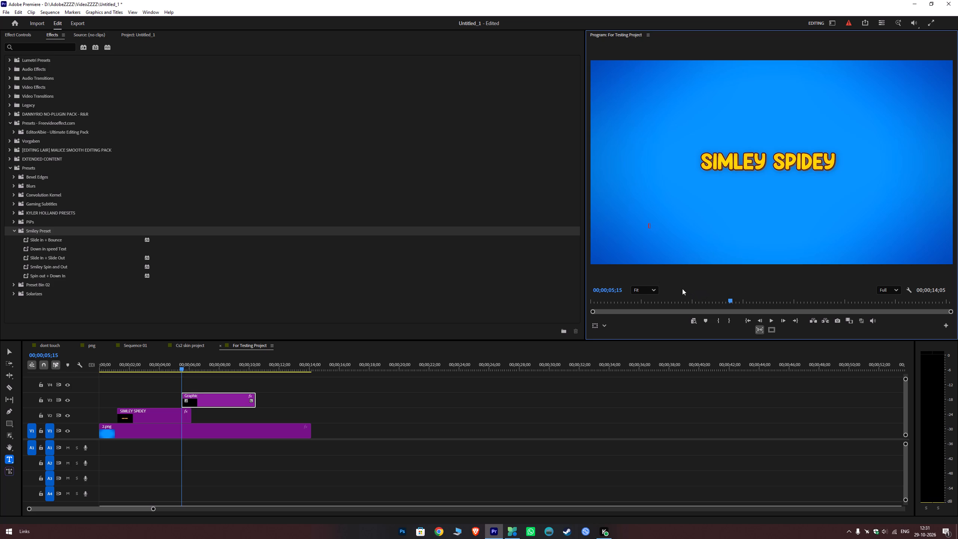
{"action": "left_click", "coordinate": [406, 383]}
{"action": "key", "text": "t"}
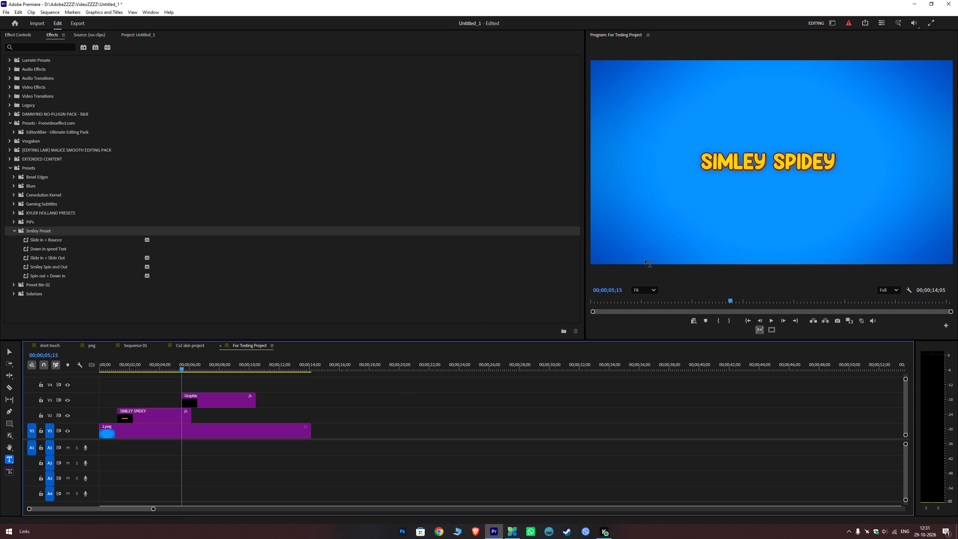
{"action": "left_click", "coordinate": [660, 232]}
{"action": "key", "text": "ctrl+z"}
With the new V3 graphic clip selected, check the Lumetri Presets, Smiley Preset and Solarizes folders again for the saved preset.
{"action": "left_click", "coordinate": [230, 398]}
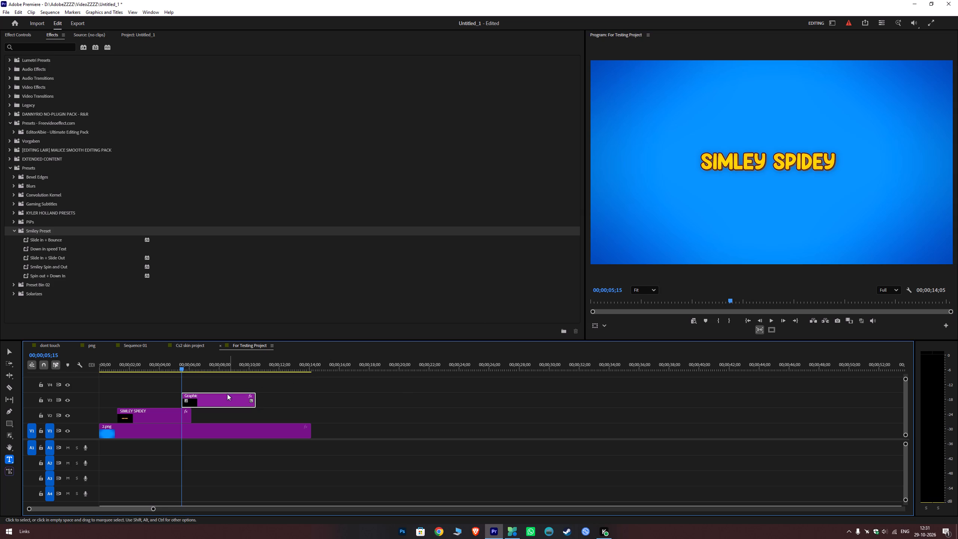
{"action": "left_click", "coordinate": [10, 61]}
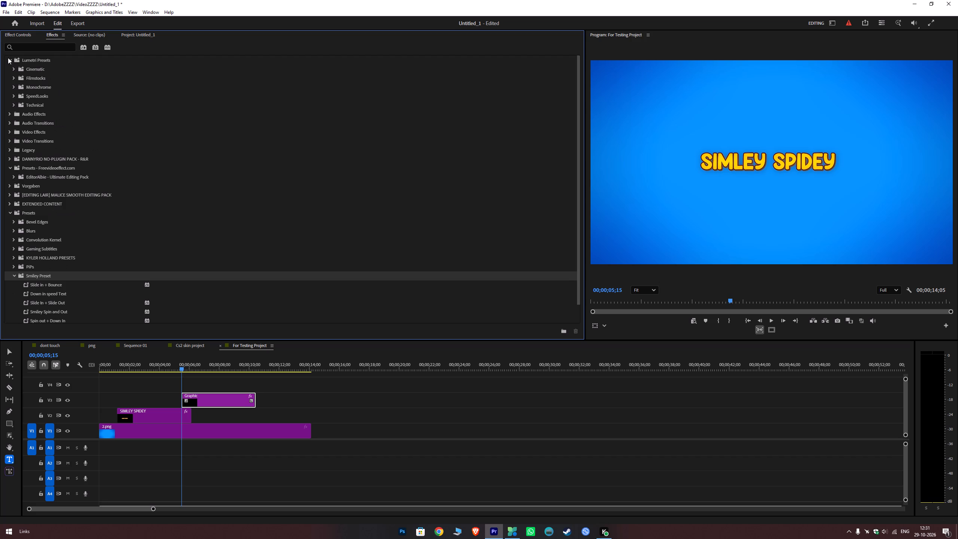
{"action": "left_click", "coordinate": [8, 58]}
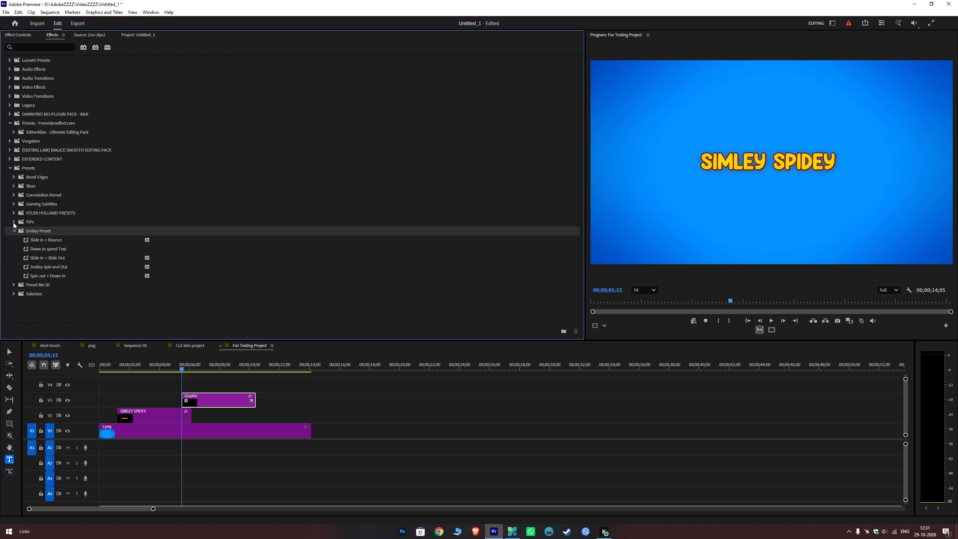
{"action": "left_click", "coordinate": [13, 230]}
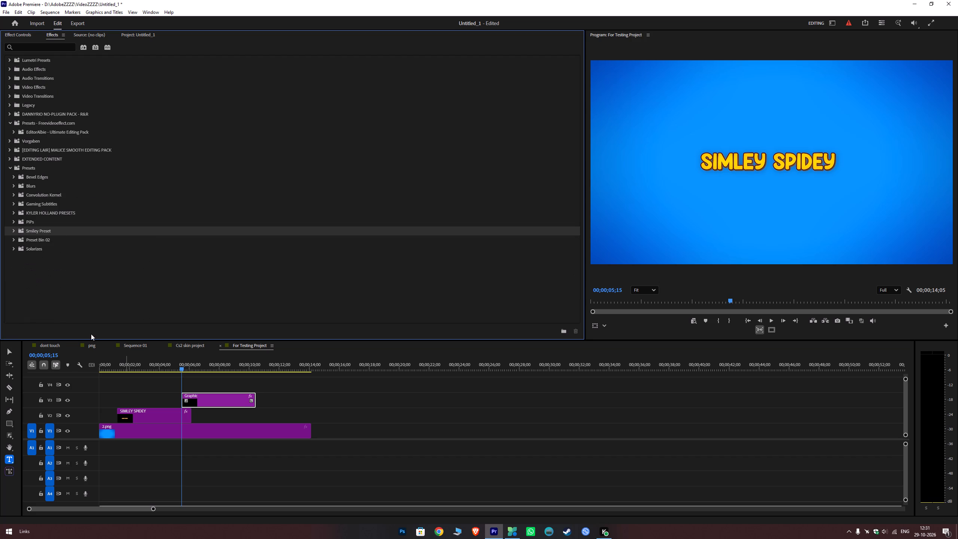
{"action": "left_click", "coordinate": [13, 247]}
{"action": "left_click", "coordinate": [11, 247]}
Switch to File Explorer and move the Smiley Subscribe Animation and Smiley short logo files from D: DOWNLOAD into Smiley Packs, cancelling the rest of the transfer.
{"action": "left_click", "coordinate": [463, 531]}
{"action": "double_click", "coordinate": [409, 301]}
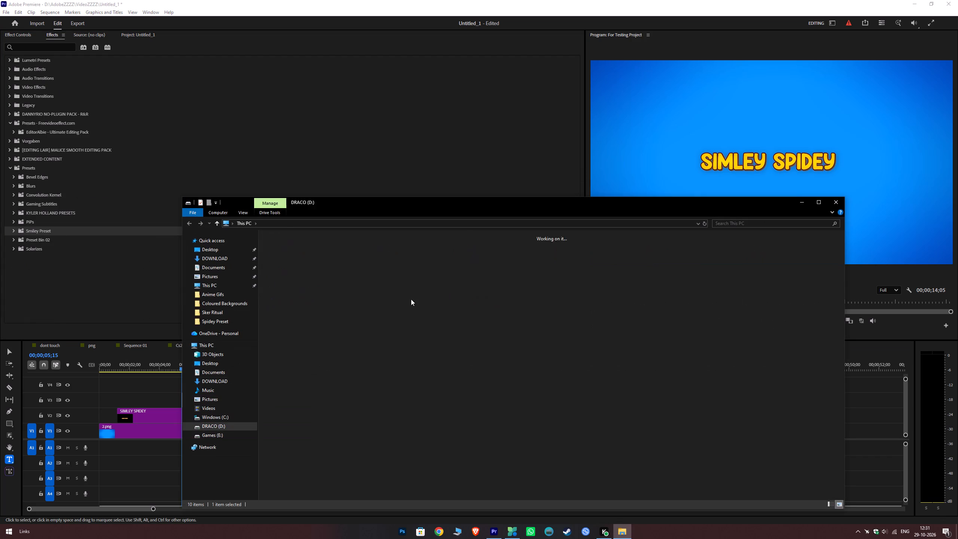
{"action": "double_click", "coordinate": [447, 260]}
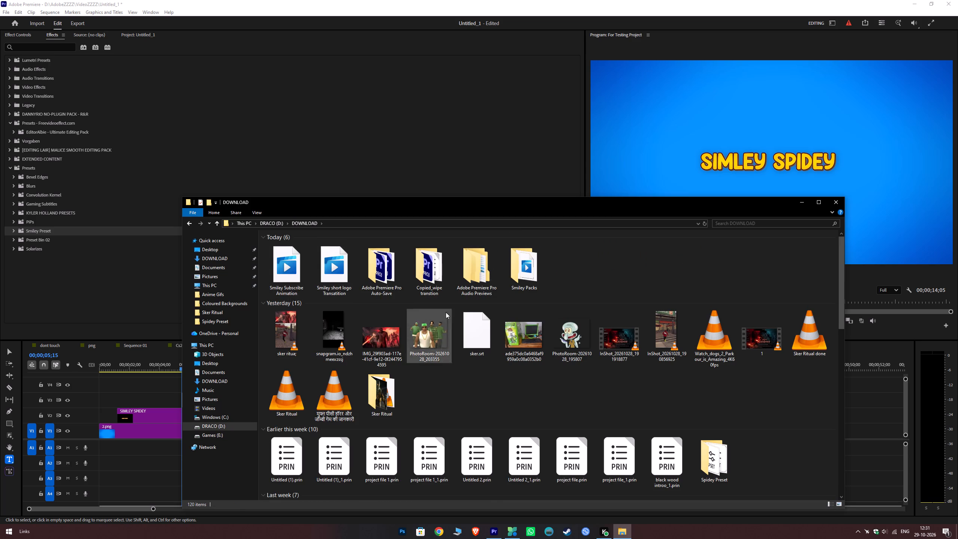
{"action": "double_click", "coordinate": [527, 265]}
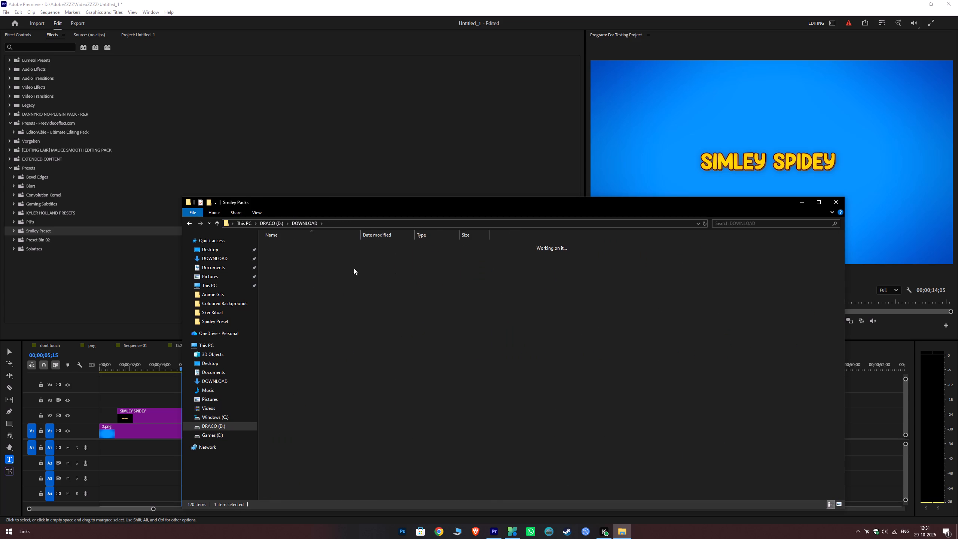
{"action": "left_click", "coordinate": [317, 267]}
{"action": "left_click", "coordinate": [288, 276], "text": "ctrl"}
{"action": "left_click", "coordinate": [343, 275], "text": "ctrl"}
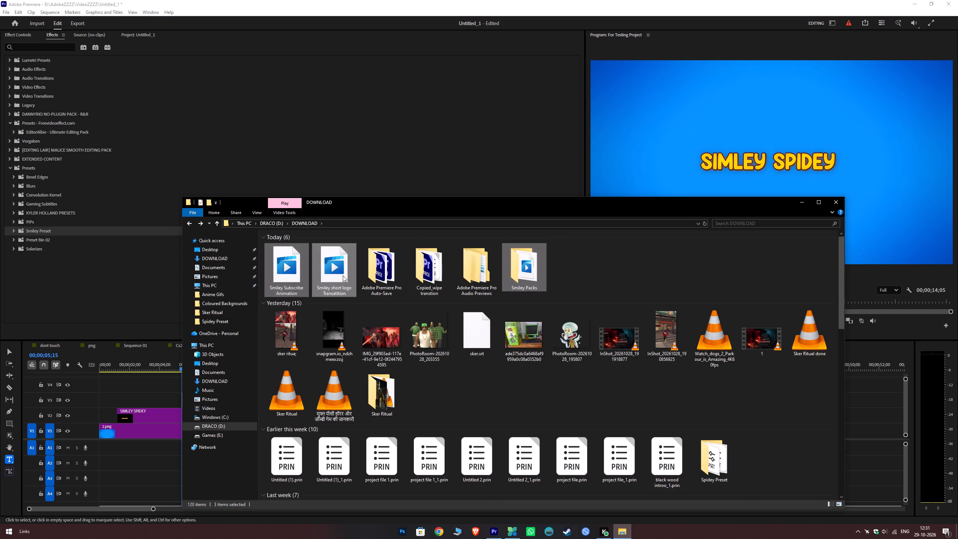
{"action": "key", "text": "ctrl+x"}
{"action": "double_click", "coordinate": [539, 255]}
{"action": "left_click", "coordinate": [435, 292]}
{"action": "key", "text": "ctrl+v"}
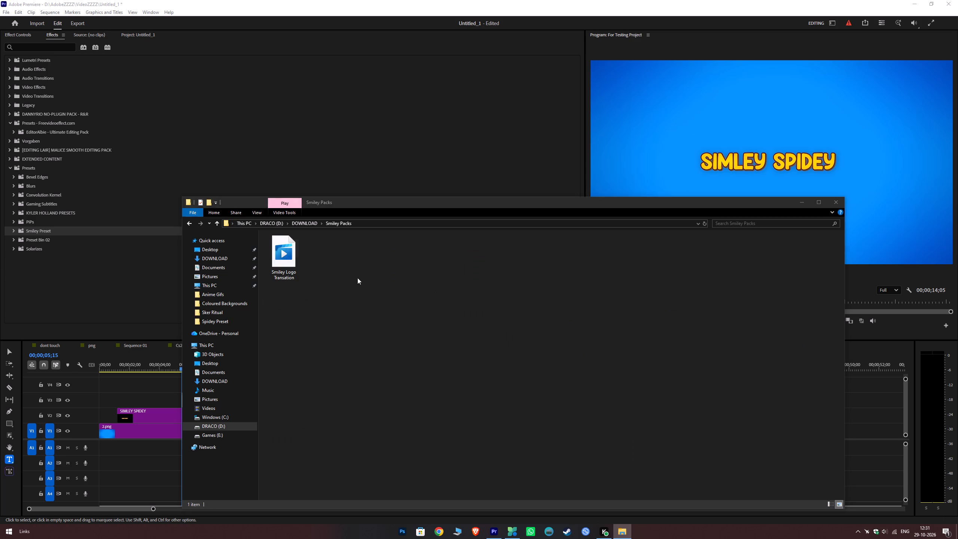
{"action": "key", "text": "Escape"}
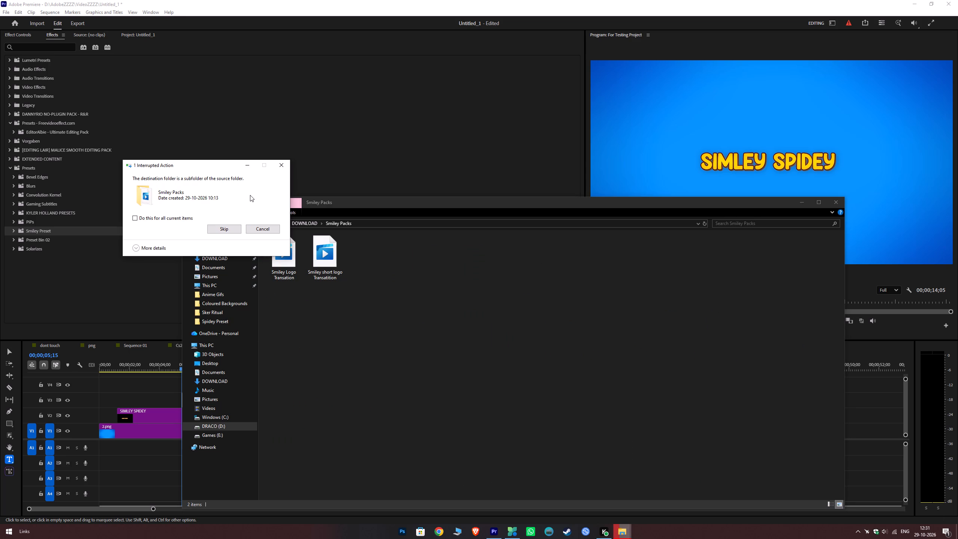
{"action": "key", "text": "Escape"}
{"action": "left_click", "coordinate": [190, 222]}
{"action": "left_click", "coordinate": [535, 271]}
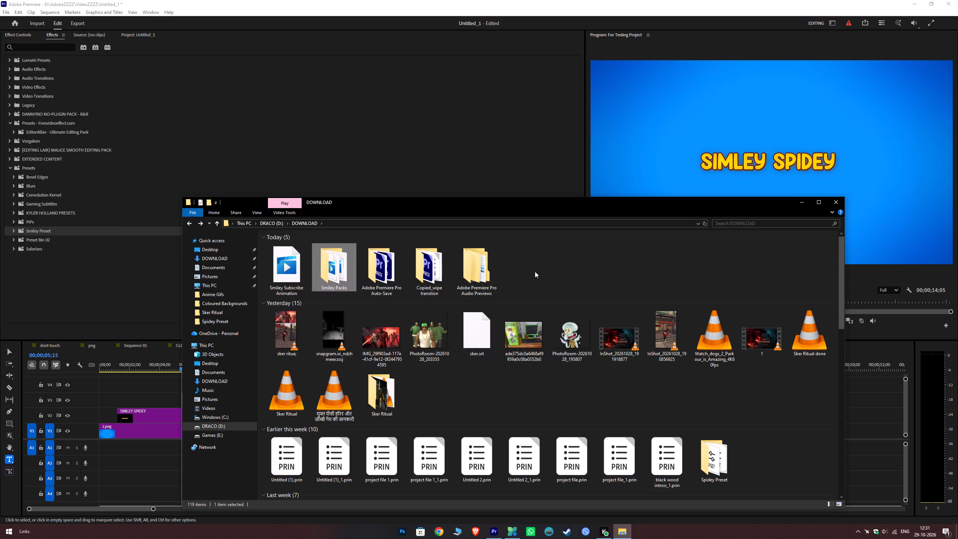
Look through the DOWNLOAD folder and its Spidey Preset subfolder for the saved preset file, and return to Premiere.
{"action": "left_click_drag", "start_coordinate": [431, 211], "coordinate": [401, 190]}
{"action": "left_click_drag", "start_coordinate": [394, 209], "coordinate": [387, 202]}
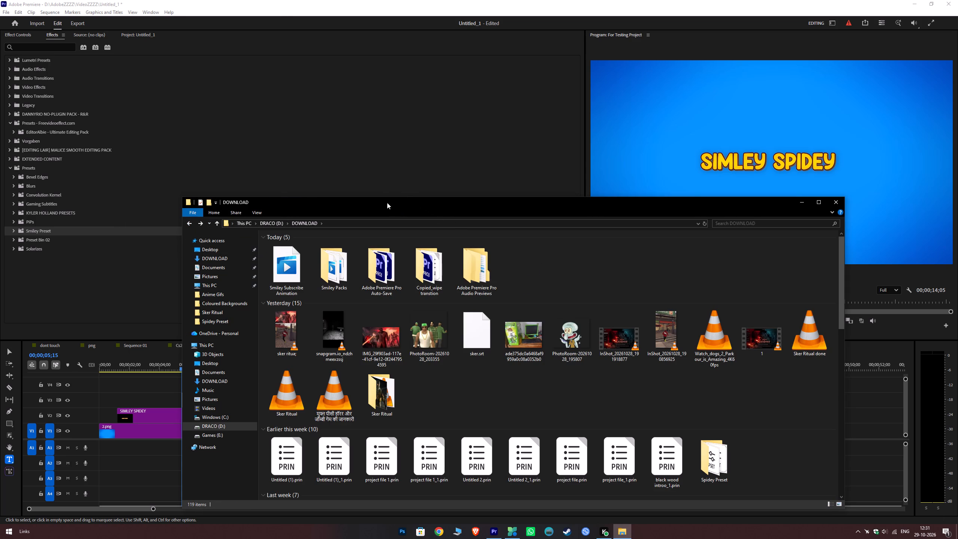
{"action": "left_click_drag", "start_coordinate": [387, 202], "coordinate": [378, 191]}
{"action": "left_click_drag", "start_coordinate": [343, 202], "coordinate": [334, 167]}
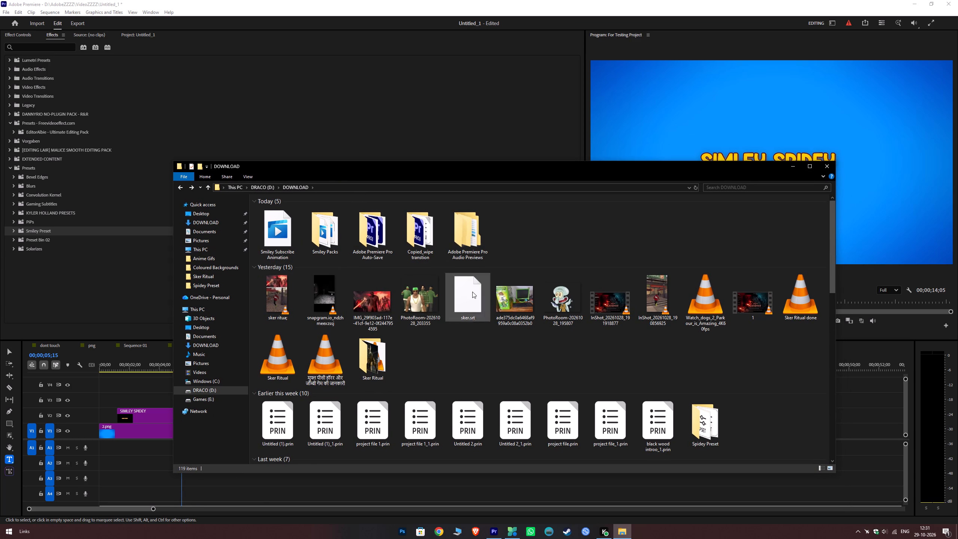
{"action": "scroll", "coordinate": [677, 374], "scroll_direction": "down", "scroll_amount": 1}
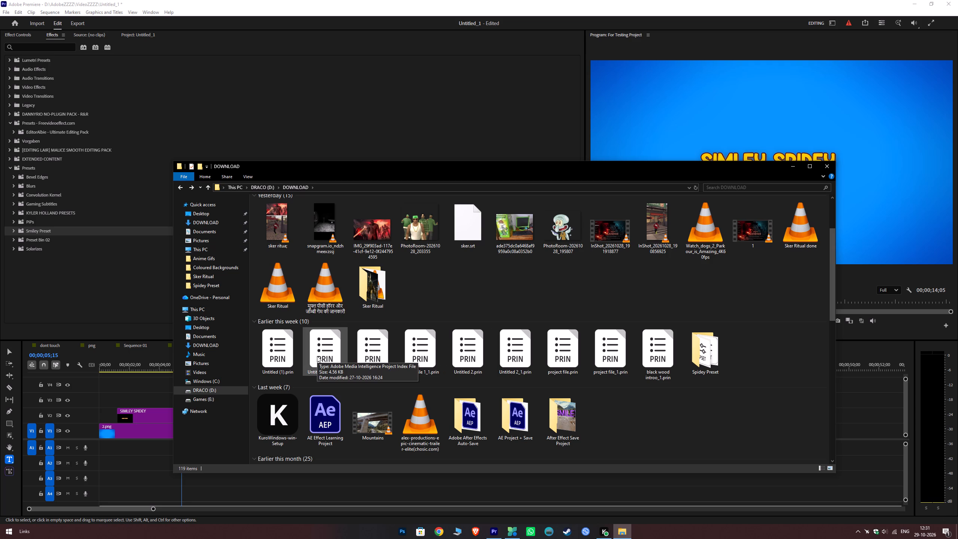
{"action": "scroll", "coordinate": [392, 378], "scroll_direction": "down", "scroll_amount": 1}
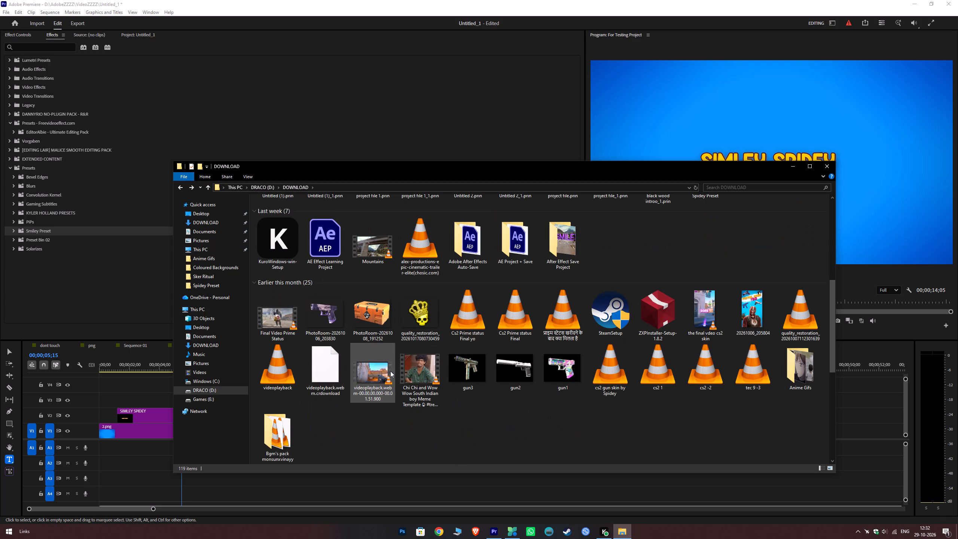
{"action": "scroll", "coordinate": [397, 371], "scroll_direction": "up", "scroll_amount": 2}
{"action": "scroll", "coordinate": [410, 386], "scroll_direction": "down", "scroll_amount": 1}
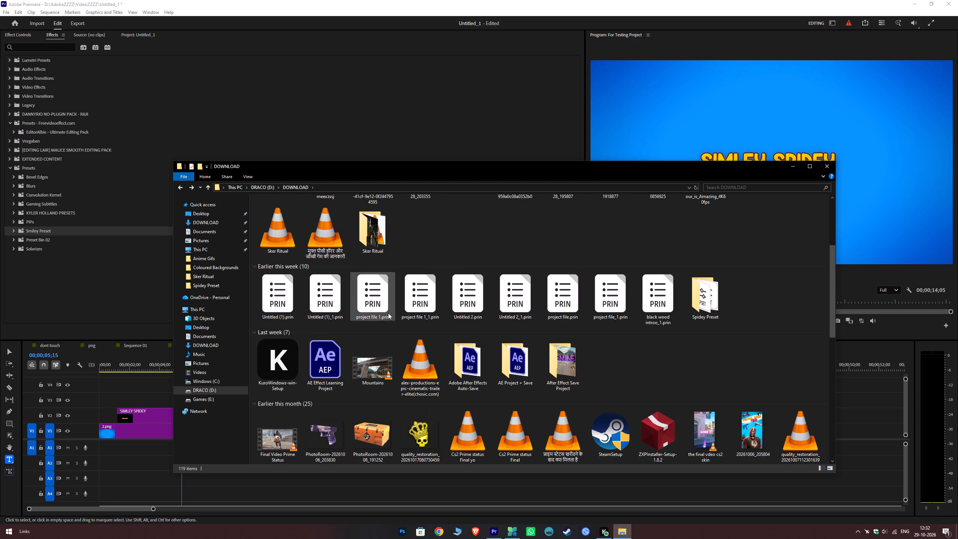
{"action": "double_click", "coordinate": [695, 300]}
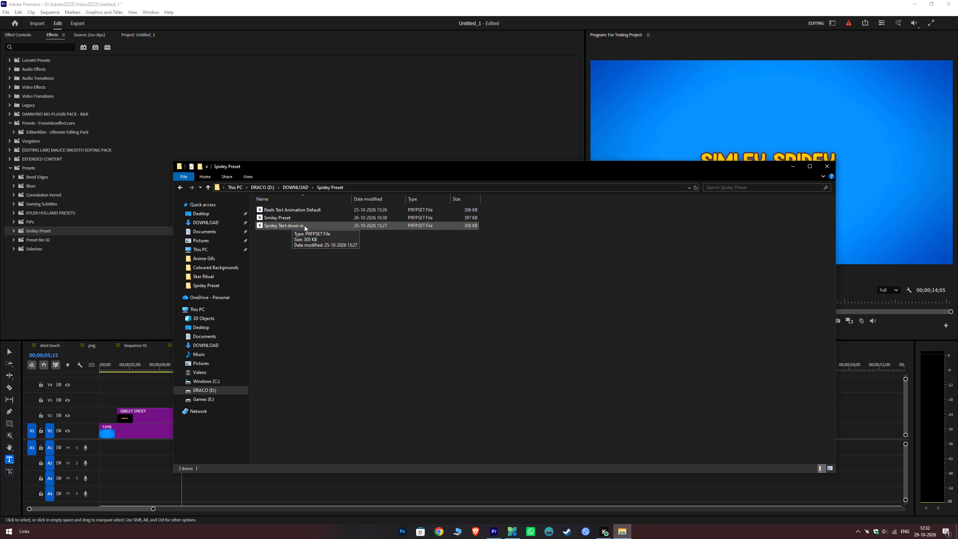
{"action": "left_click", "coordinate": [790, 168]}
Move the V3 graphic clip to start at about 00;00;07;00 and place a copy of it where the background clip ends.
{"action": "left_click", "coordinate": [176, 358]}
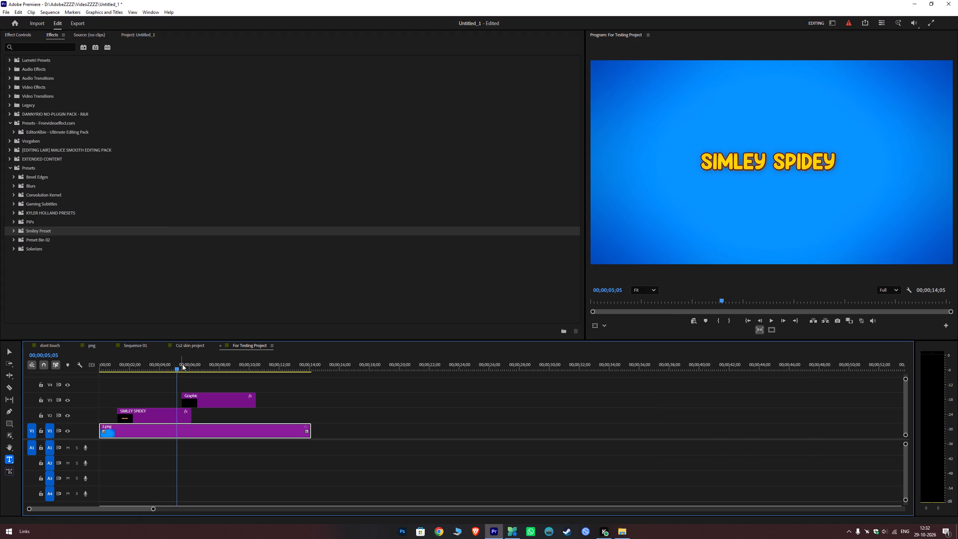
{"action": "key", "text": "space"}
{"action": "key", "text": "space"}
{"action": "left_click_drag", "start_coordinate": [207, 402], "coordinate": [232, 404]}
{"action": "left_click_drag", "start_coordinate": [243, 398], "coordinate": [348, 405]}
{"action": "left_click", "coordinate": [330, 368]}
{"action": "left_click", "coordinate": [345, 409]}
{"action": "key", "text": "space"}
{"action": "left_click_drag", "start_coordinate": [322, 365], "coordinate": [332, 383]}
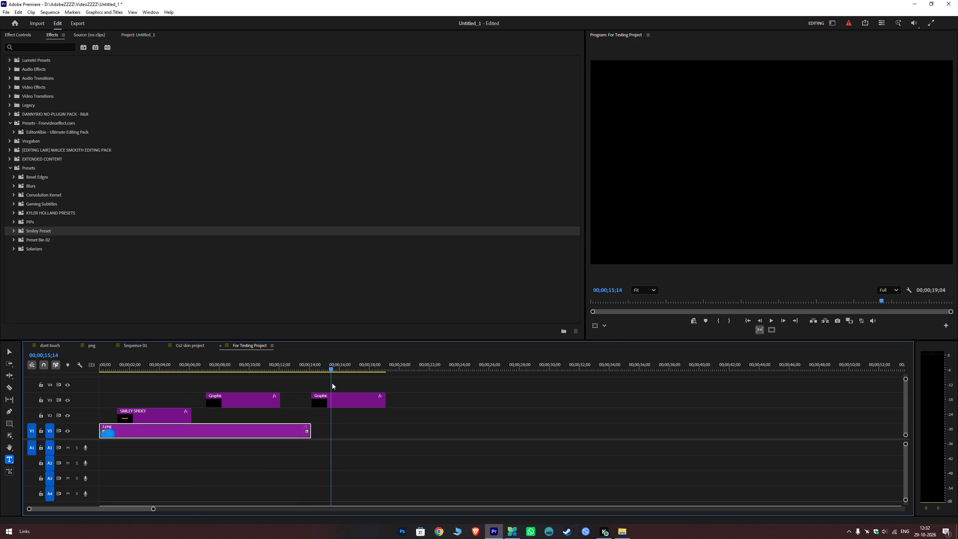
{"action": "left_click_drag", "start_coordinate": [332, 383], "coordinate": [332, 383]}
Select the copied graphic clip, search the effects library for comic, and clear the search.
{"action": "left_click", "coordinate": [338, 403]}
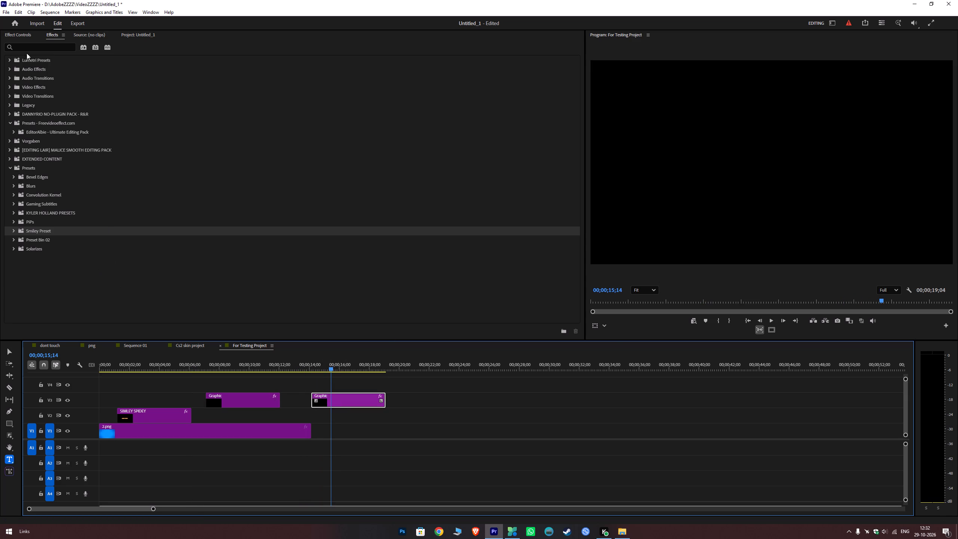
{"action": "left_click", "coordinate": [27, 46]}
{"action": "type", "text": "comixs="}
{"action": "key", "text": "BackSpace"}
{"action": "key", "text": "BackSpace"}
{"action": "key", "text": "BackSpace"}
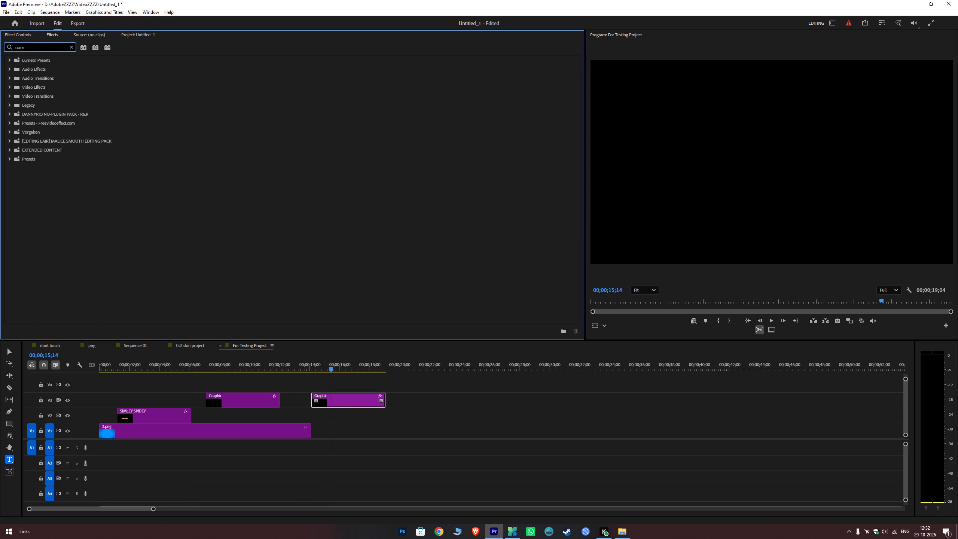
{"action": "key", "text": "c"}
{"action": "key", "text": "ctrl+a"}
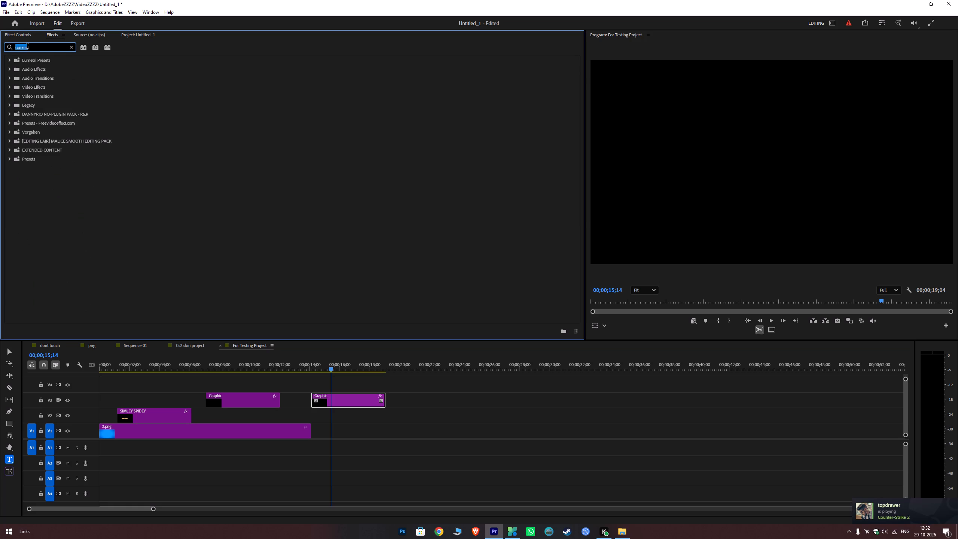
{"action": "key", "text": "BackSpace"}
{"action": "left_click", "coordinate": [51, 274]}
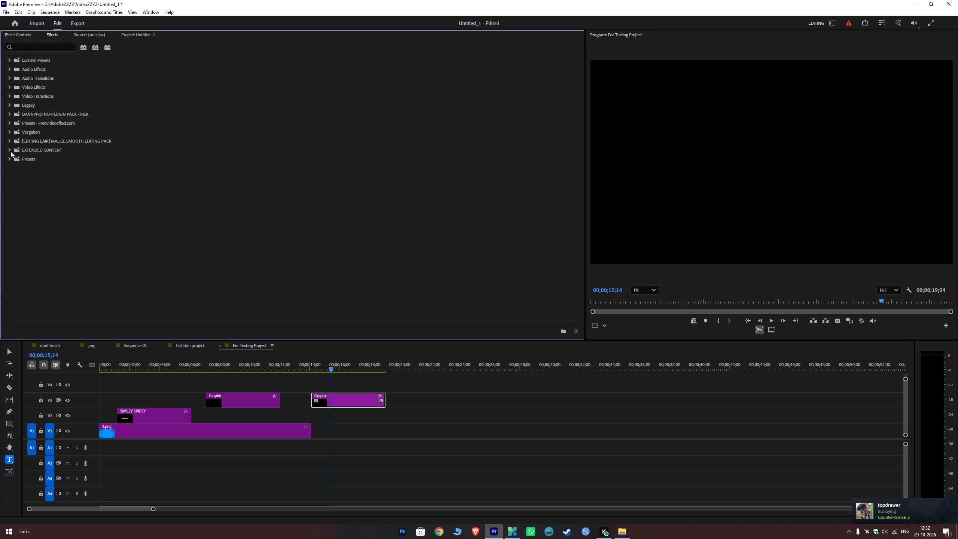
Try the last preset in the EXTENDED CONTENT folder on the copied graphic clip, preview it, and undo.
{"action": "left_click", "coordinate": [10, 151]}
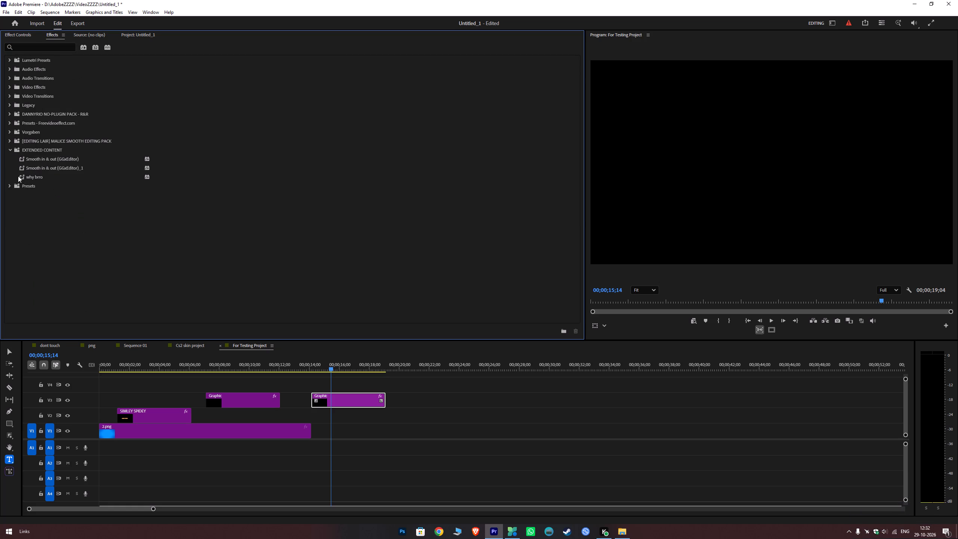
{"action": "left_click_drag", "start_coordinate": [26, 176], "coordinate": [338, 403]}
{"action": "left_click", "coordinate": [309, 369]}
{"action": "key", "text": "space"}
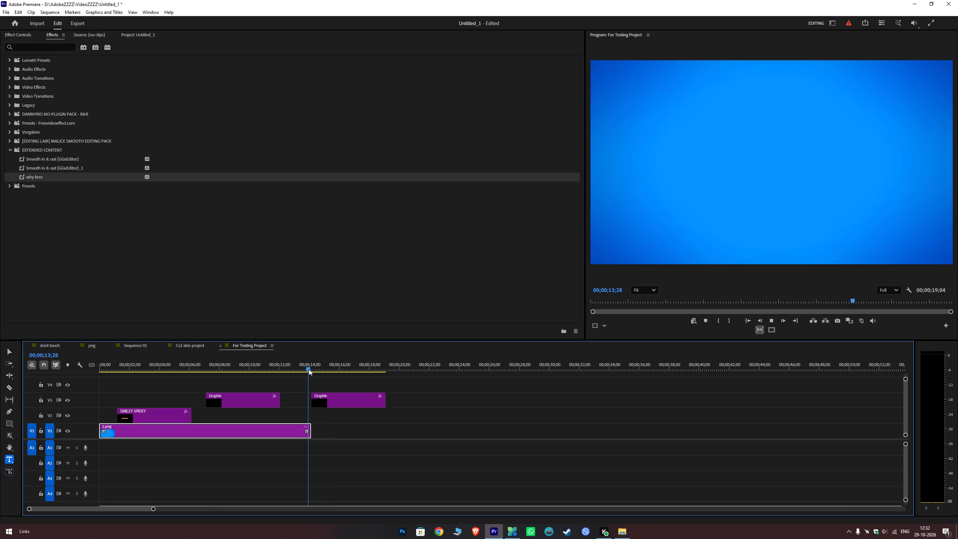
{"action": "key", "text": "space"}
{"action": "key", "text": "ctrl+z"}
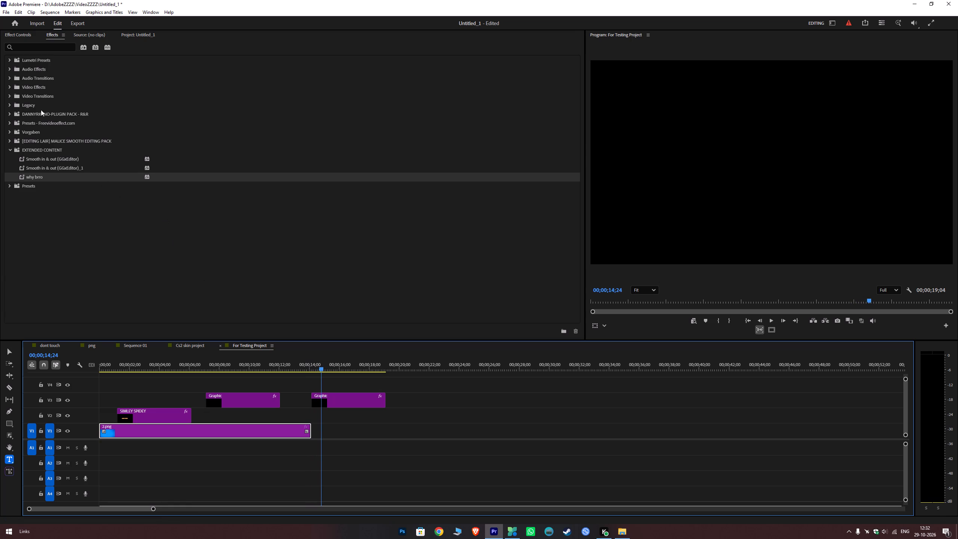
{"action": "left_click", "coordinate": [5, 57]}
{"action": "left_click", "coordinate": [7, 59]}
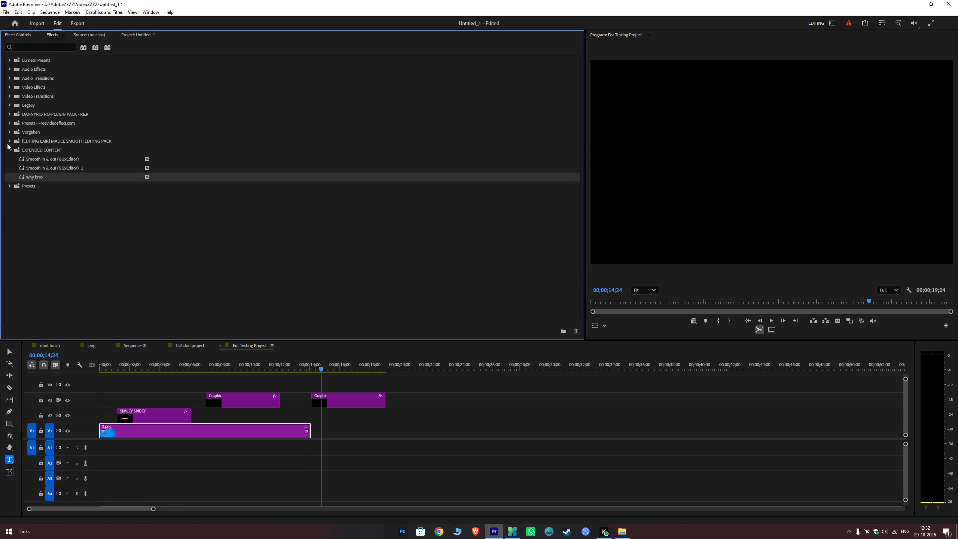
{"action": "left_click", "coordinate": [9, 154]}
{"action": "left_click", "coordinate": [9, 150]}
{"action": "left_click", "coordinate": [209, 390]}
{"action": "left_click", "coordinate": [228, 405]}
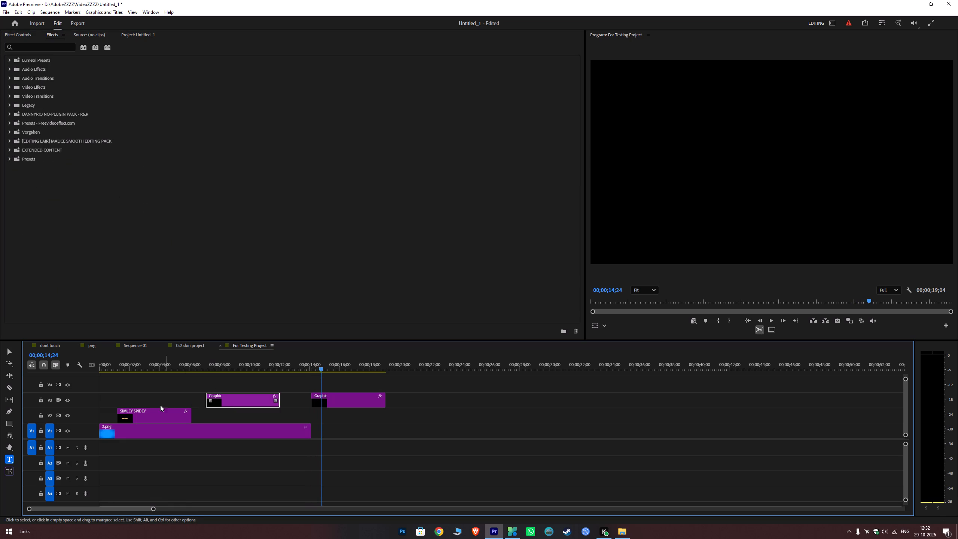
Save the SIMLEY SPIDEY clip's Vector Motion, VR Glow and Text together as an effects preset named comic, keeping the Scale type.
{"action": "left_click", "coordinate": [152, 408]}
{"action": "left_click", "coordinate": [145, 360]}
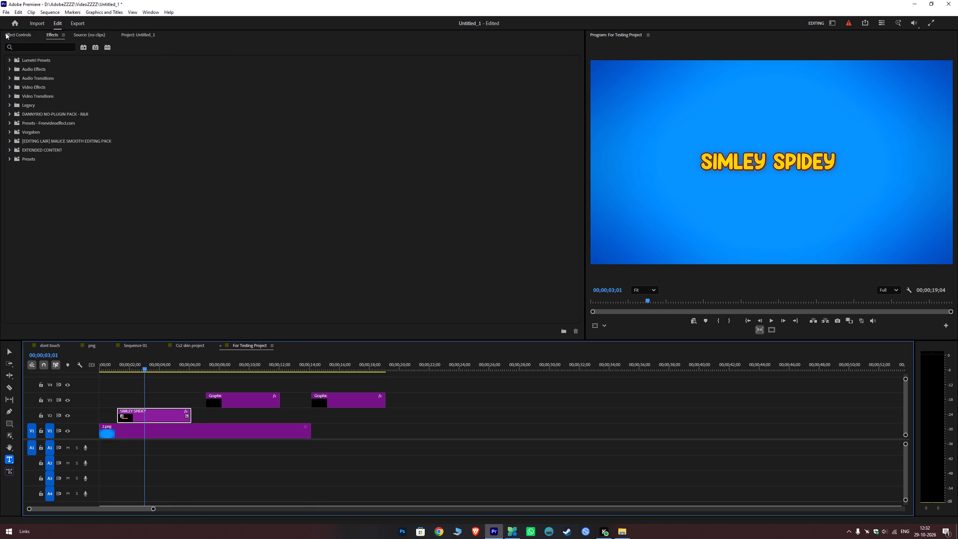
{"action": "left_click", "coordinate": [6, 33]}
{"action": "key", "text": "ctrl+a"}
{"action": "left_click", "coordinate": [207, 377]}
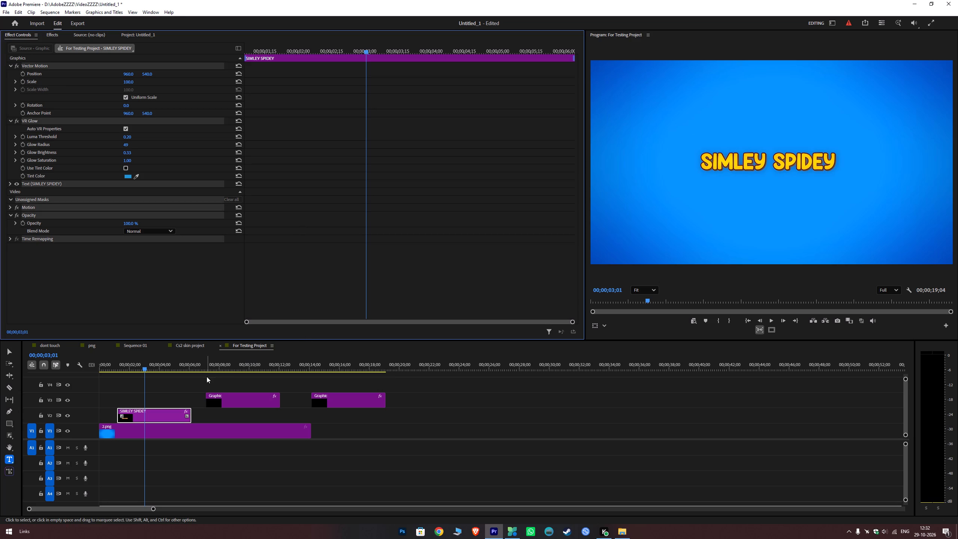
{"action": "left_click", "coordinate": [153, 411]}
{"action": "double_click", "coordinate": [735, 156]}
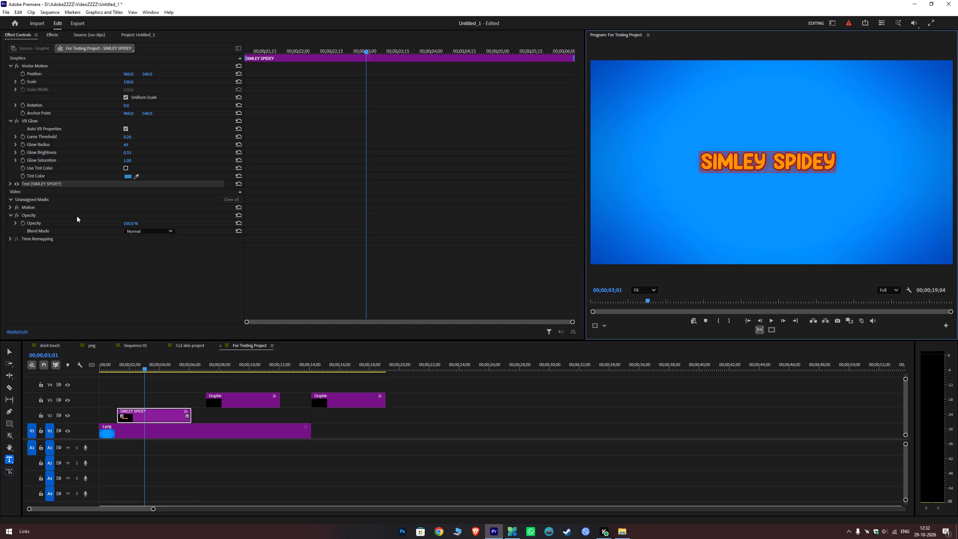
{"action": "left_click", "coordinate": [34, 119], "text": "ctrl"}
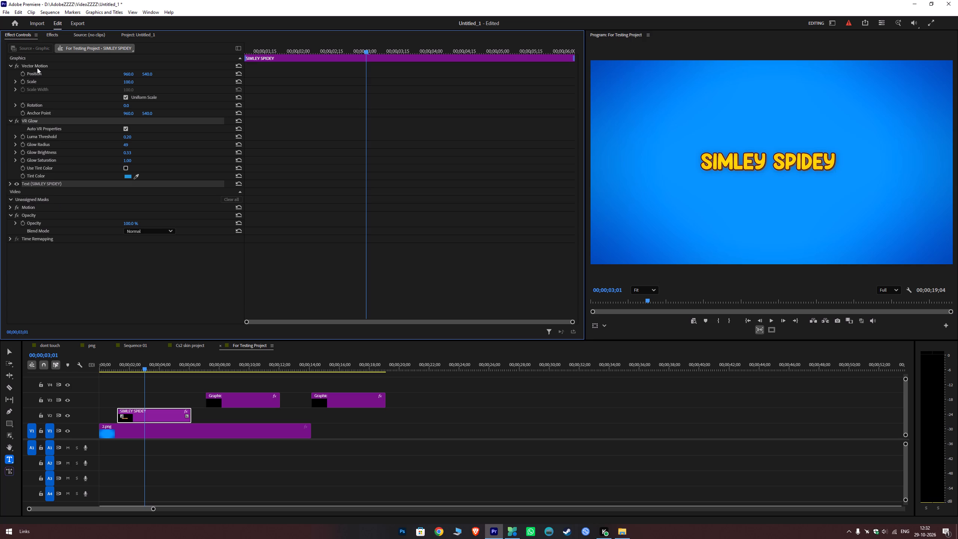
{"action": "left_click", "coordinate": [37, 67], "text": "ctrl"}
{"action": "right_click", "coordinate": [37, 67]}
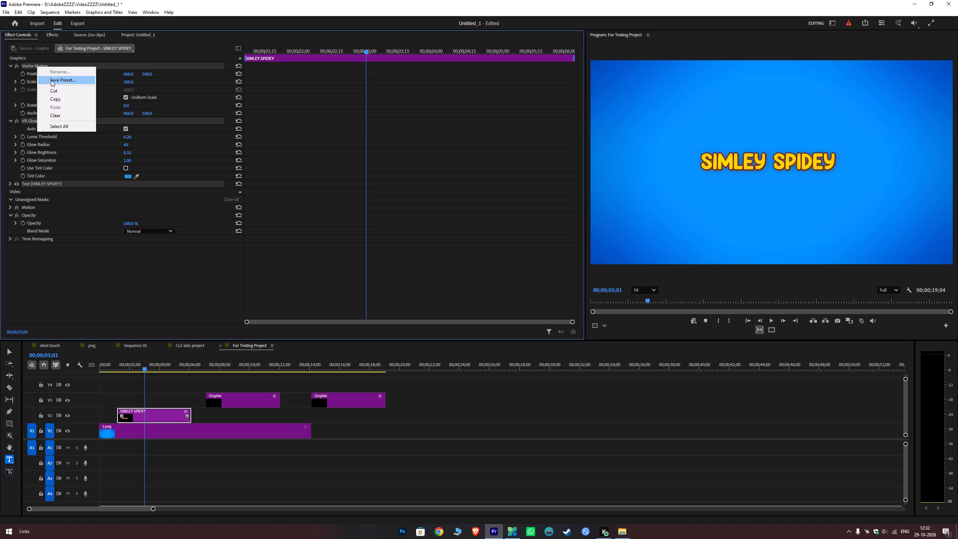
{"action": "left_click", "coordinate": [51, 80]}
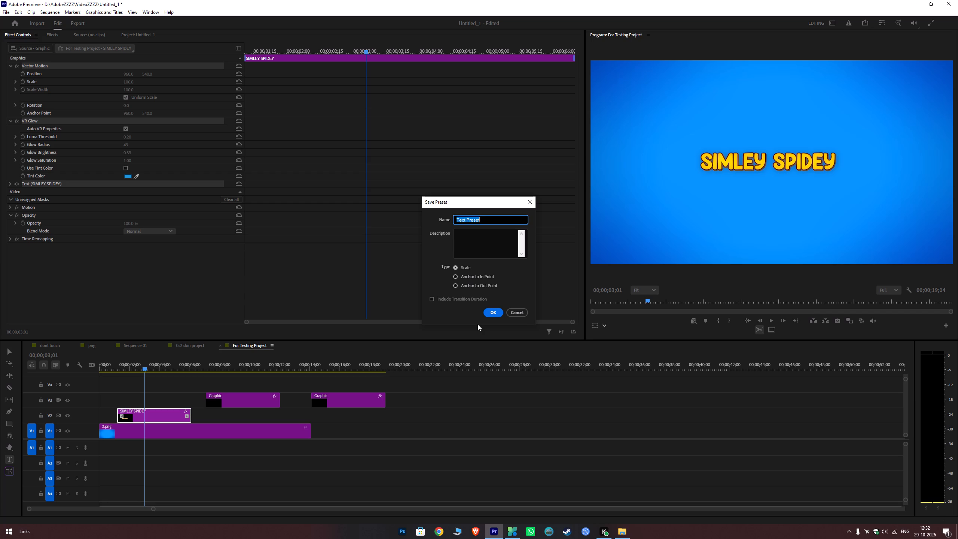
{"action": "key", "text": "c"}
{"action": "key", "text": "BackSpace"}
{"action": "type", "text": "ci"}
{"action": "key", "text": "BackSpace"}
{"action": "key", "text": "BackSpace"}
{"action": "type", "text": "comic"}
{"action": "key", "text": "Return"}
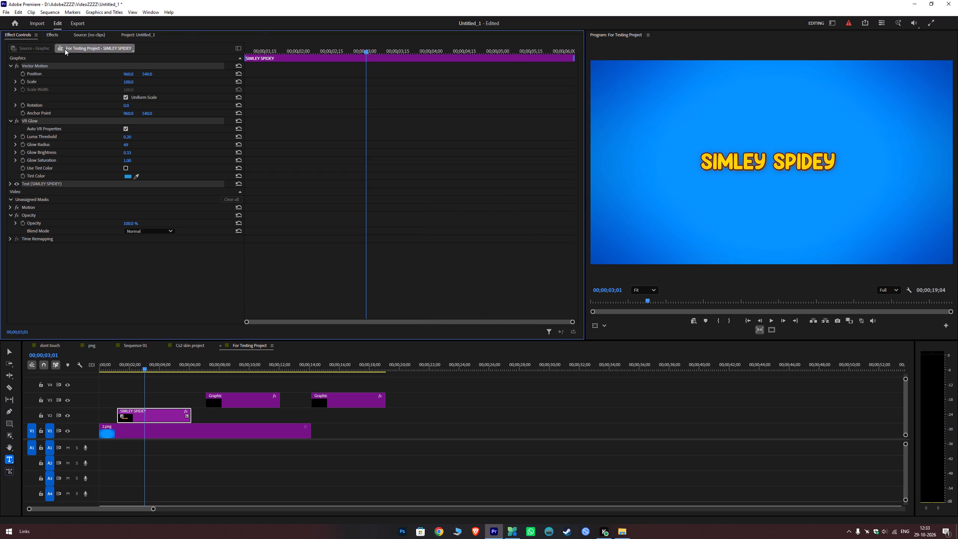
Look through the built-in effects folders, from Lumetri Presets to Legacy, for the comic preset.
{"action": "left_click", "coordinate": [56, 36]}
{"action": "left_click", "coordinate": [8, 61]}
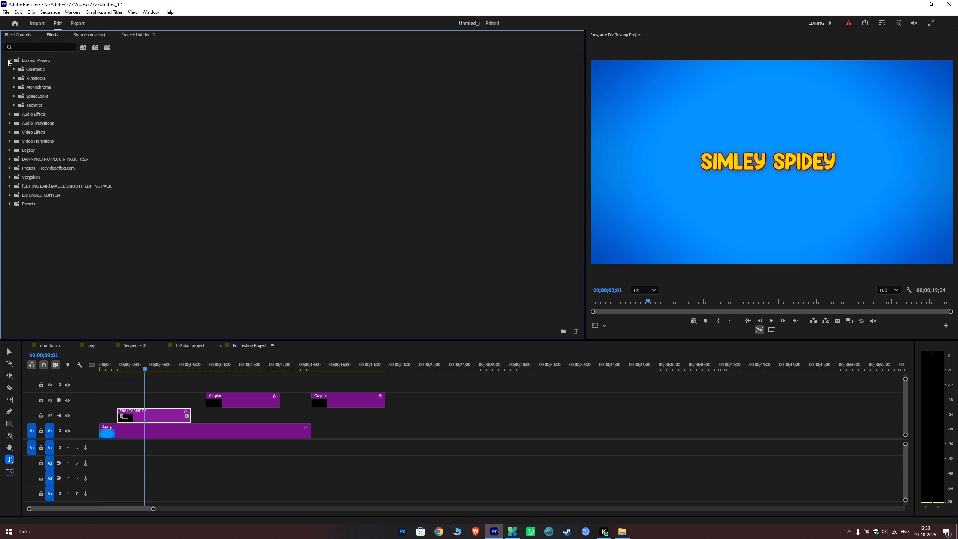
{"action": "left_click", "coordinate": [8, 60]}
{"action": "left_click", "coordinate": [8, 68]}
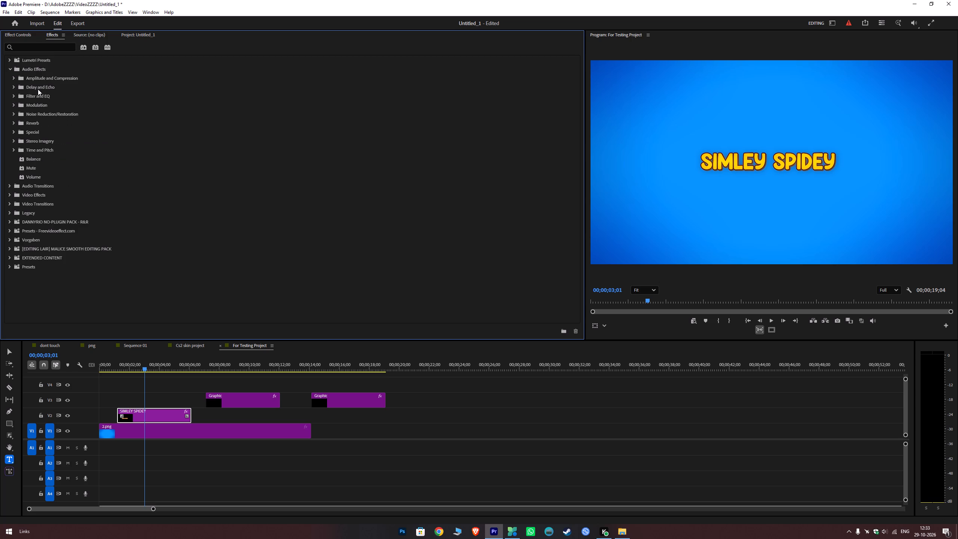
{"action": "left_click", "coordinate": [7, 68]}
{"action": "left_click", "coordinate": [9, 79]}
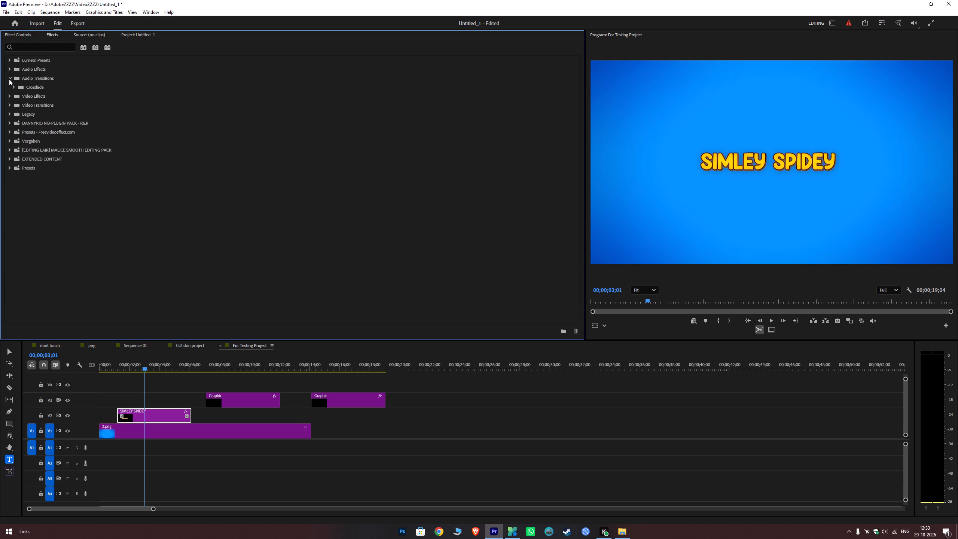
{"action": "left_click", "coordinate": [8, 79]}
{"action": "left_click", "coordinate": [6, 86]}
{"action": "left_click", "coordinate": [6, 86]}
{"action": "left_click", "coordinate": [8, 93]}
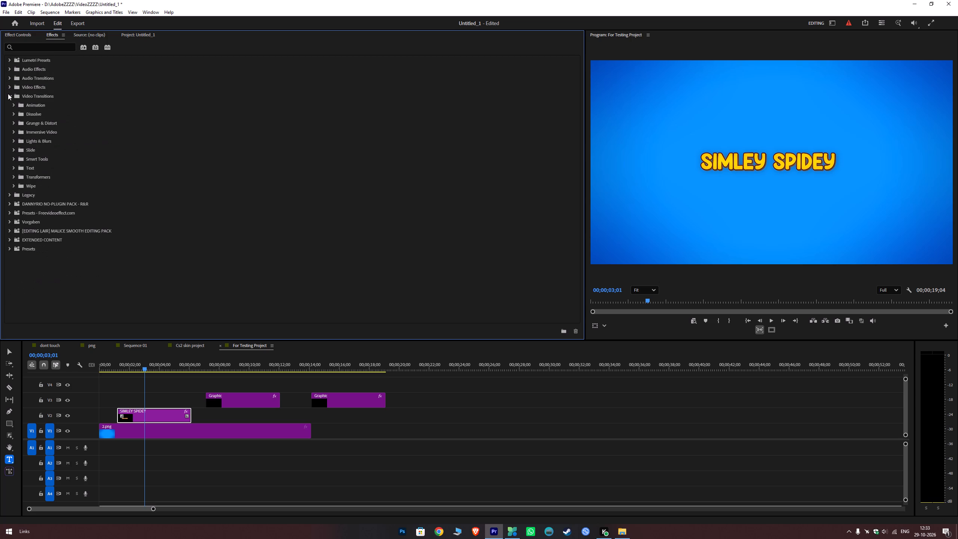
{"action": "left_click", "coordinate": [9, 96]}
{"action": "left_click", "coordinate": [8, 106]}
{"action": "left_click", "coordinate": [8, 106]}
Look for the comic preset in the DANNYRIO NO-PLUGIN PACK, Freevideoeffect.com, Vorgaben and EXTENDED CONTENT folders.
{"action": "left_click", "coordinate": [8, 113]}
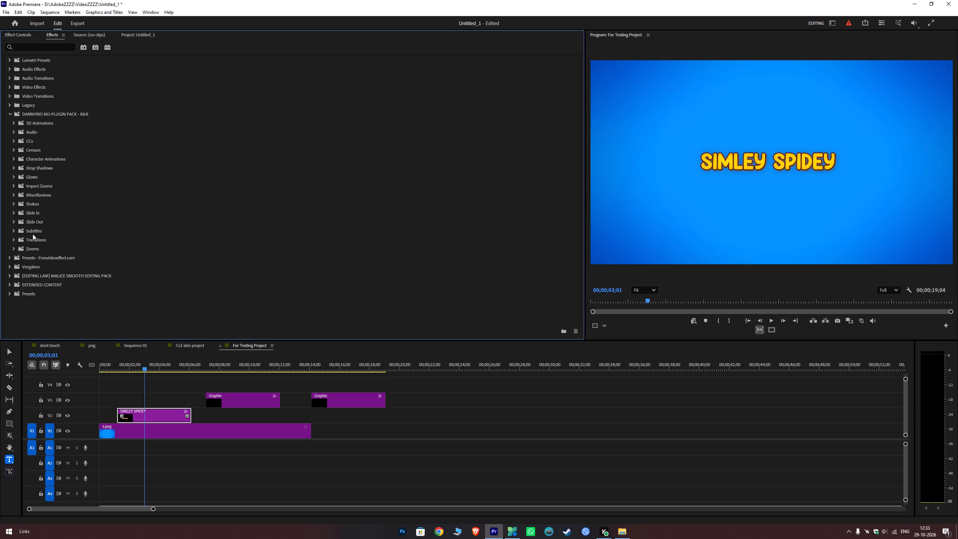
{"action": "left_click", "coordinate": [9, 112]}
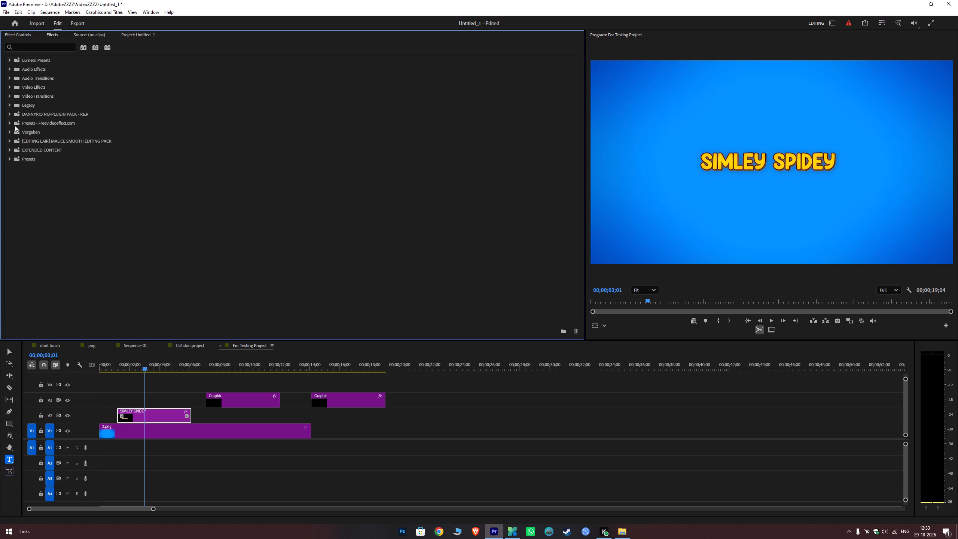
{"action": "left_click", "coordinate": [7, 125]}
{"action": "left_click", "coordinate": [8, 124]}
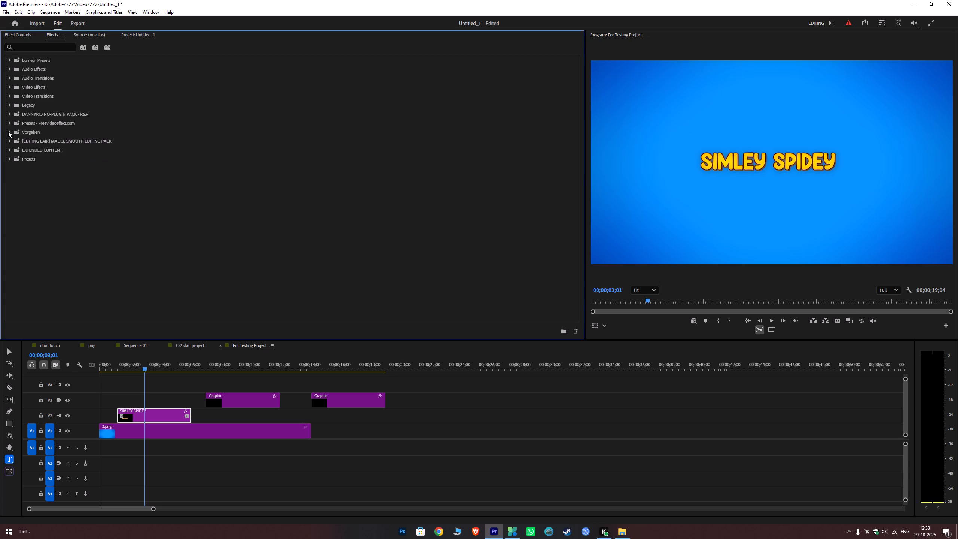
{"action": "left_click", "coordinate": [8, 131]}
{"action": "left_click", "coordinate": [12, 143]}
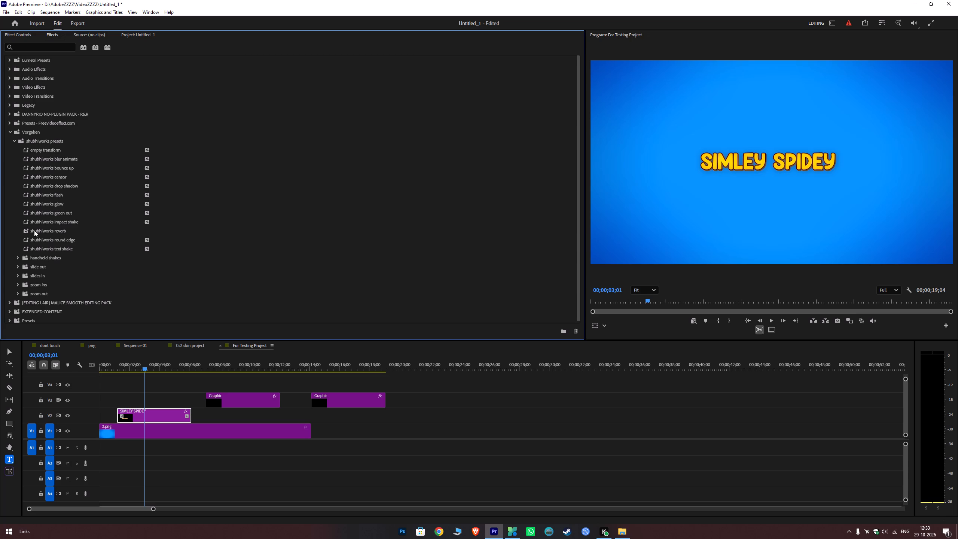
{"action": "left_click", "coordinate": [15, 141]}
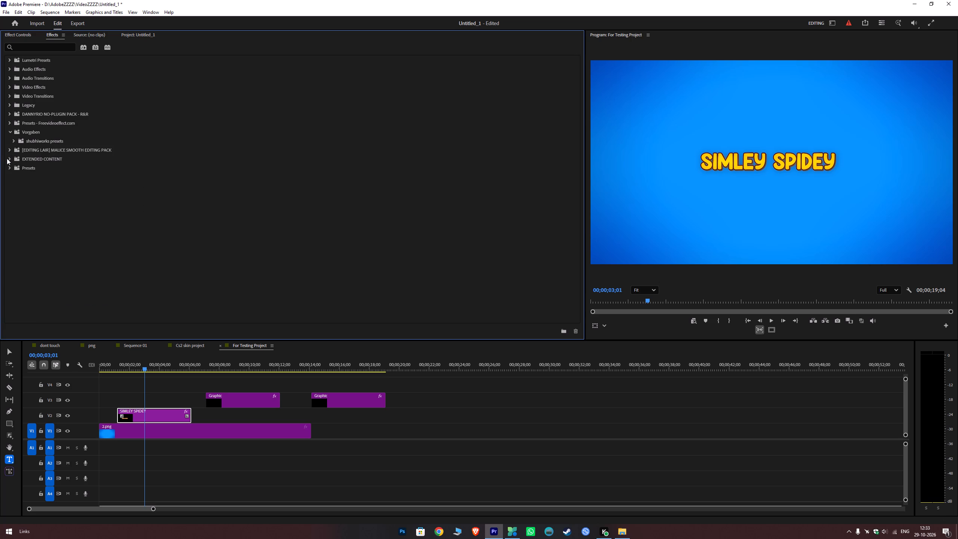
{"action": "left_click", "coordinate": [7, 158]}
{"action": "left_click", "coordinate": [9, 158]}
{"action": "left_click", "coordinate": [10, 171]}
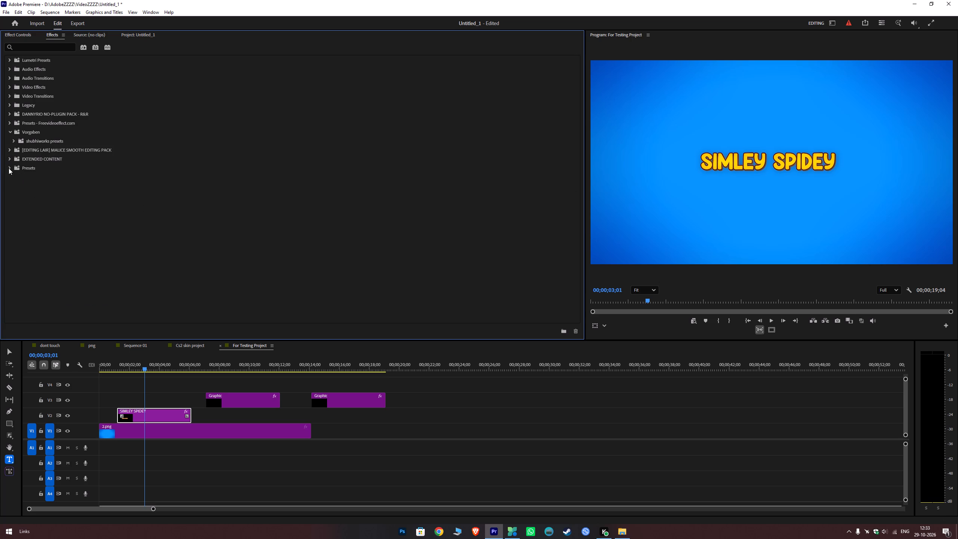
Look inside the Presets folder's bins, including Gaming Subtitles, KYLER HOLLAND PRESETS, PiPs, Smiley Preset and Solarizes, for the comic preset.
{"action": "left_click", "coordinate": [9, 167]}
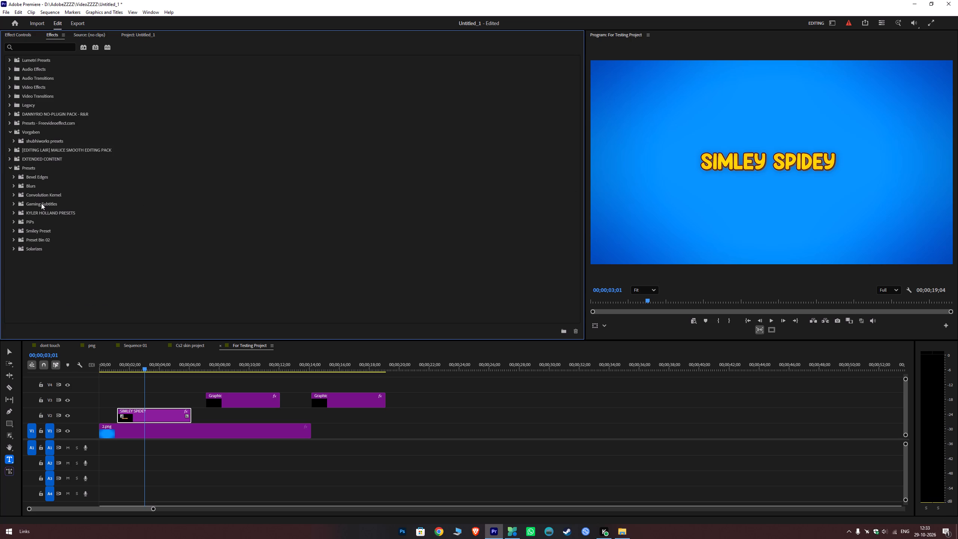
{"action": "left_click", "coordinate": [12, 204]}
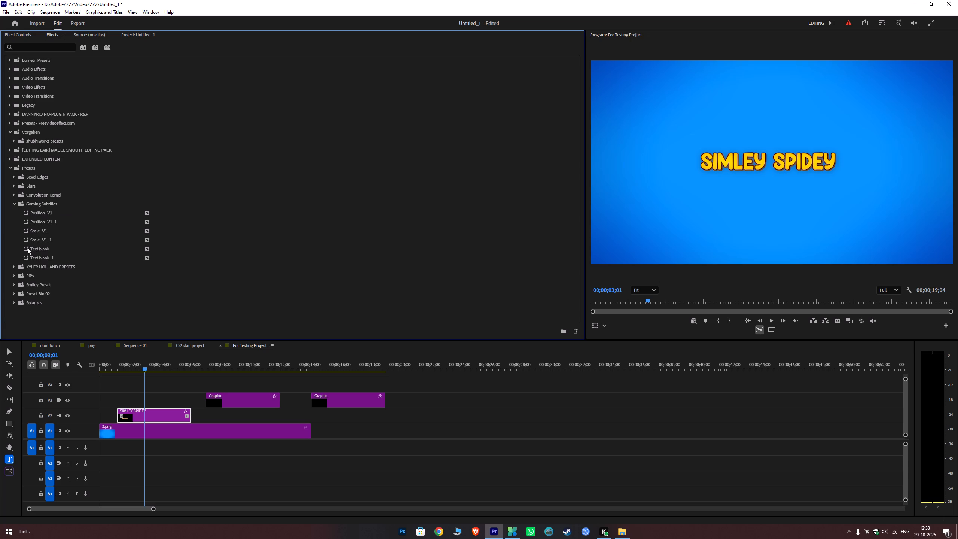
{"action": "left_click", "coordinate": [12, 205]}
{"action": "left_click", "coordinate": [12, 212]}
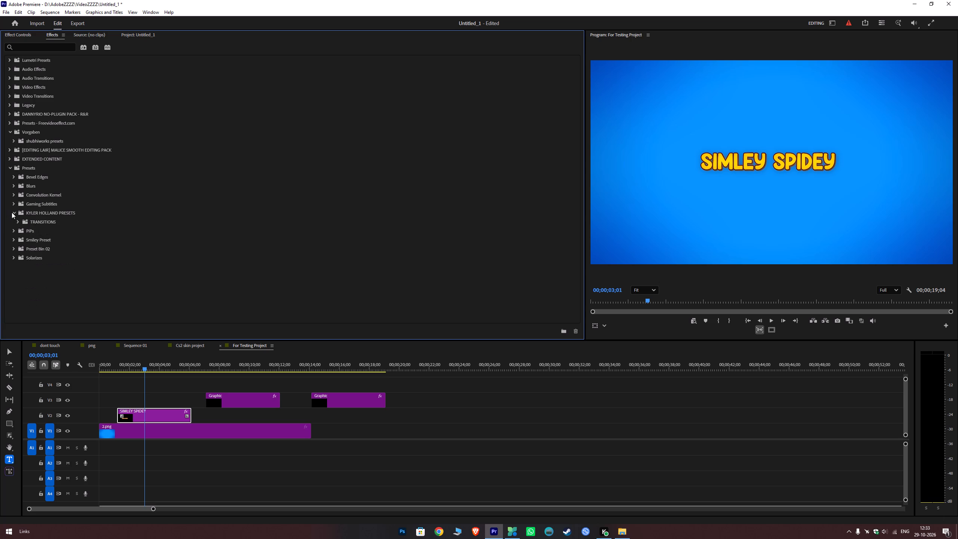
{"action": "left_click", "coordinate": [14, 212]}
{"action": "left_click", "coordinate": [13, 224]}
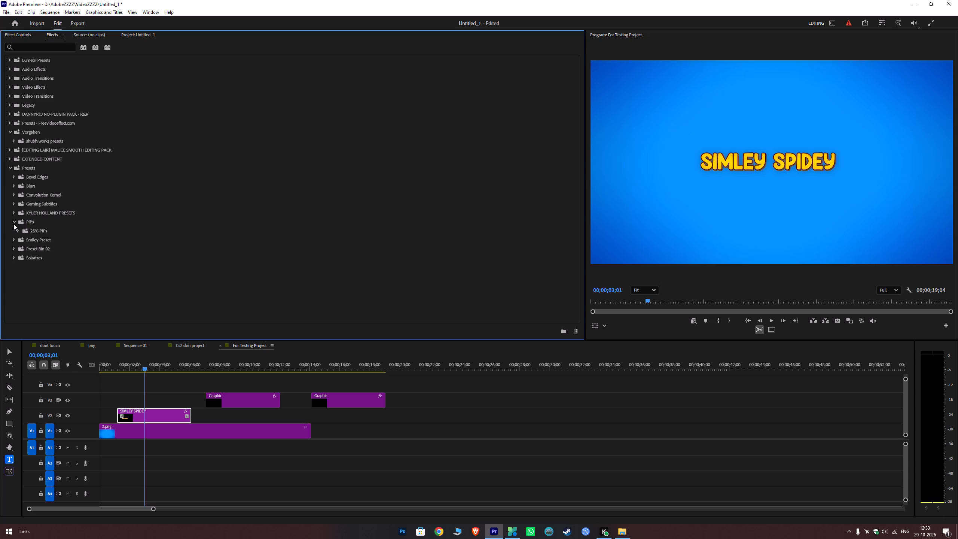
{"action": "left_click", "coordinate": [13, 222]}
{"action": "left_click", "coordinate": [12, 229]}
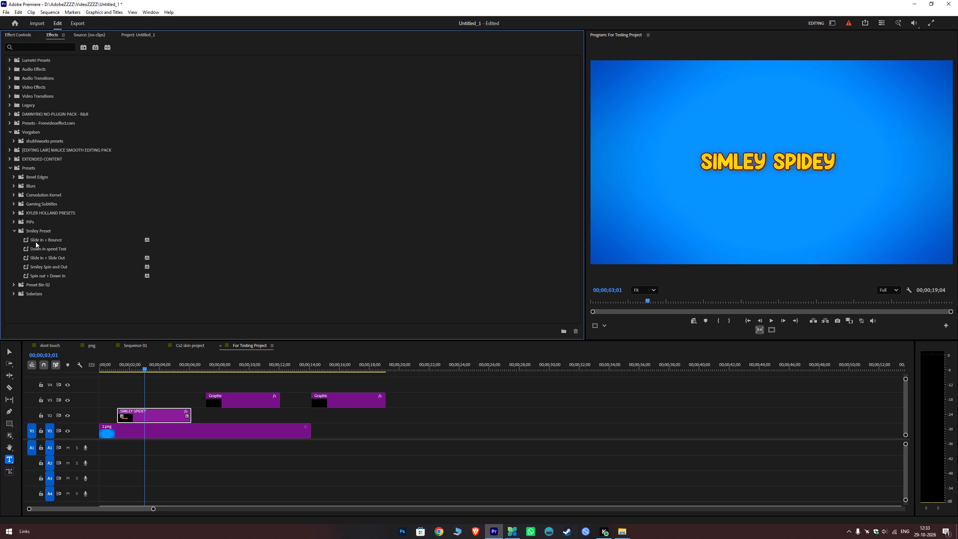
{"action": "left_click", "coordinate": [15, 231]}
{"action": "left_click", "coordinate": [12, 238]}
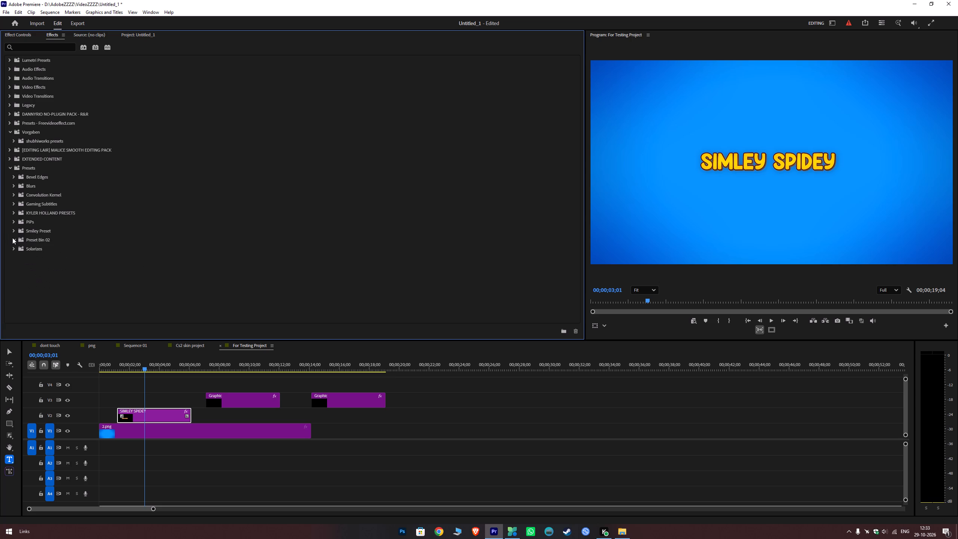
{"action": "double_click", "coordinate": [27, 238]}
{"action": "double_click", "coordinate": [25, 246]}
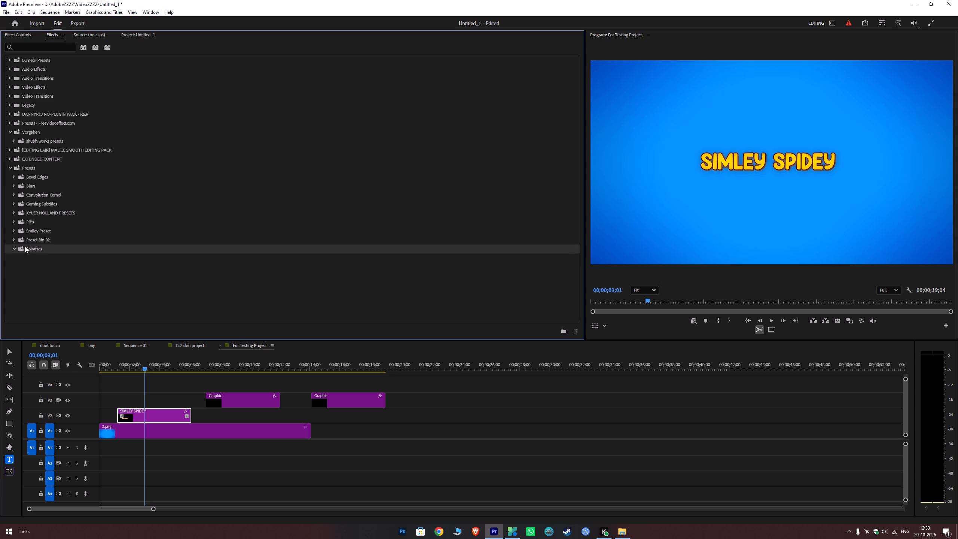
Apply the default transition to both ends of the SIMLEY SPIDEY clip.
{"action": "left_click", "coordinate": [29, 241], "text": "ctrl"}
{"action": "key", "text": "ctrl+d"}
{"action": "key", "text": "ctrl+d"}
{"action": "key", "text": "ctrl+shift+z"}
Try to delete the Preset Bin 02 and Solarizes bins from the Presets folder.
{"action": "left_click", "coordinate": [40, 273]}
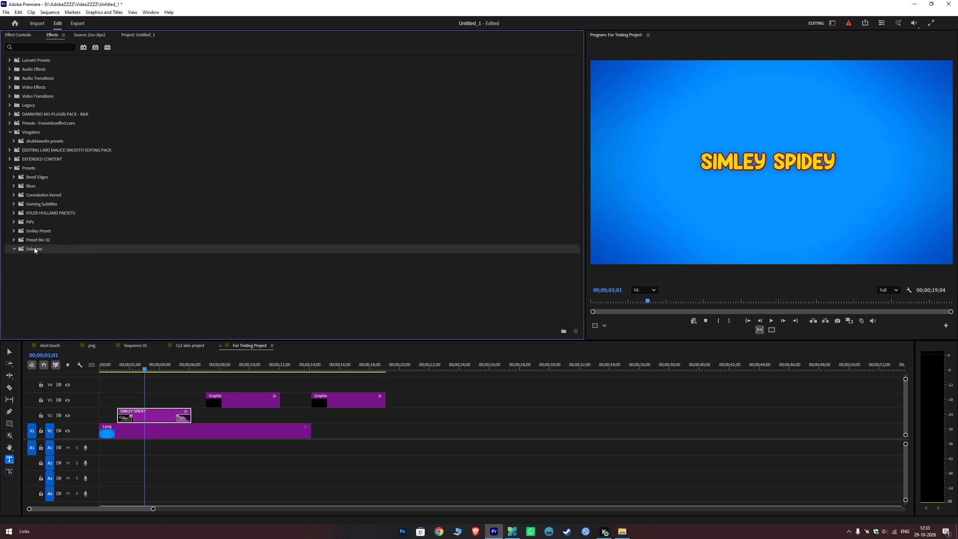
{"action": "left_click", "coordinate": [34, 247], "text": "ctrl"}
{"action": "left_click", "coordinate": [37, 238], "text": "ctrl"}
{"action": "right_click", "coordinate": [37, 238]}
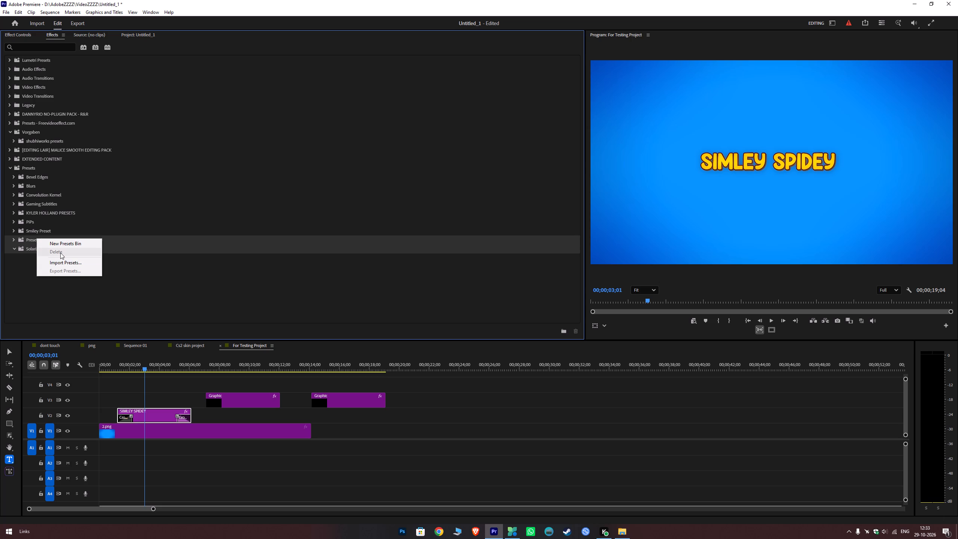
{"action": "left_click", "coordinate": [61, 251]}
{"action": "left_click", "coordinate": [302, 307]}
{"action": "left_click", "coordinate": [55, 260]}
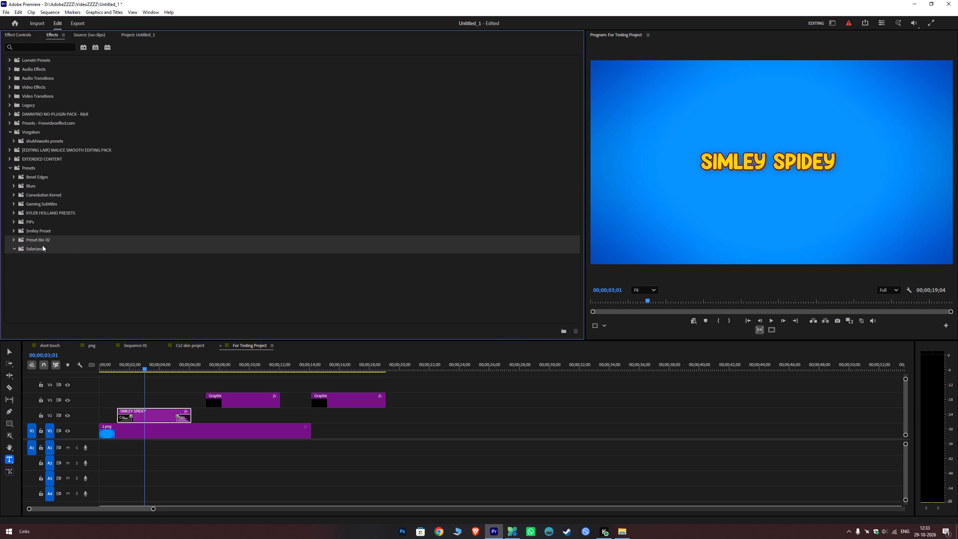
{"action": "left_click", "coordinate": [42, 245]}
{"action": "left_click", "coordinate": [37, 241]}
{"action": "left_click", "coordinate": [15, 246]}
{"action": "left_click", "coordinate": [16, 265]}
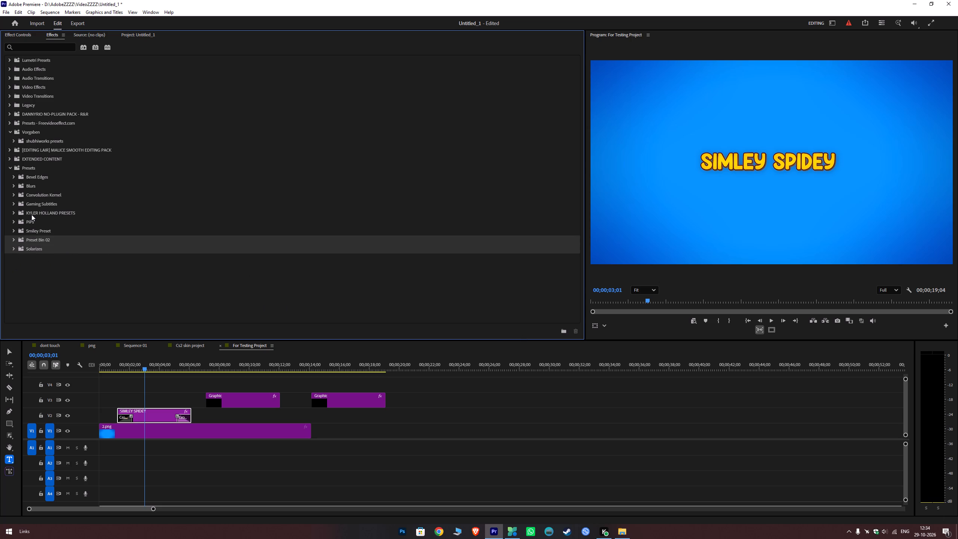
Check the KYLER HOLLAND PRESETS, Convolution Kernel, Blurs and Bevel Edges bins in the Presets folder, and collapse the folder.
{"action": "left_click", "coordinate": [31, 214]}
{"action": "left_click", "coordinate": [15, 214]}
{"action": "left_click", "coordinate": [12, 211]}
{"action": "left_click", "coordinate": [13, 193]}
{"action": "left_click", "coordinate": [12, 193]}
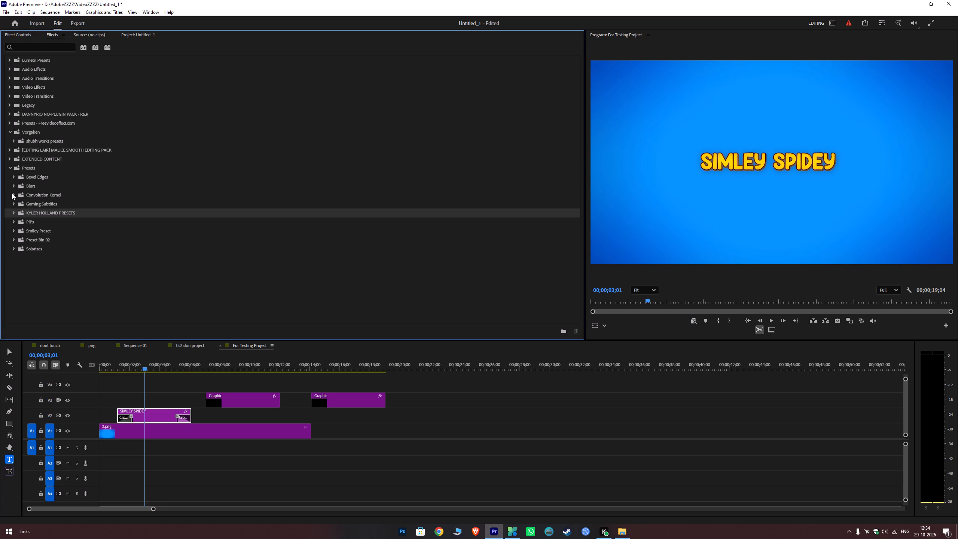
{"action": "left_click", "coordinate": [12, 193]}
{"action": "left_click", "coordinate": [13, 184]}
{"action": "left_click", "coordinate": [12, 184]}
{"action": "left_click", "coordinate": [12, 176]}
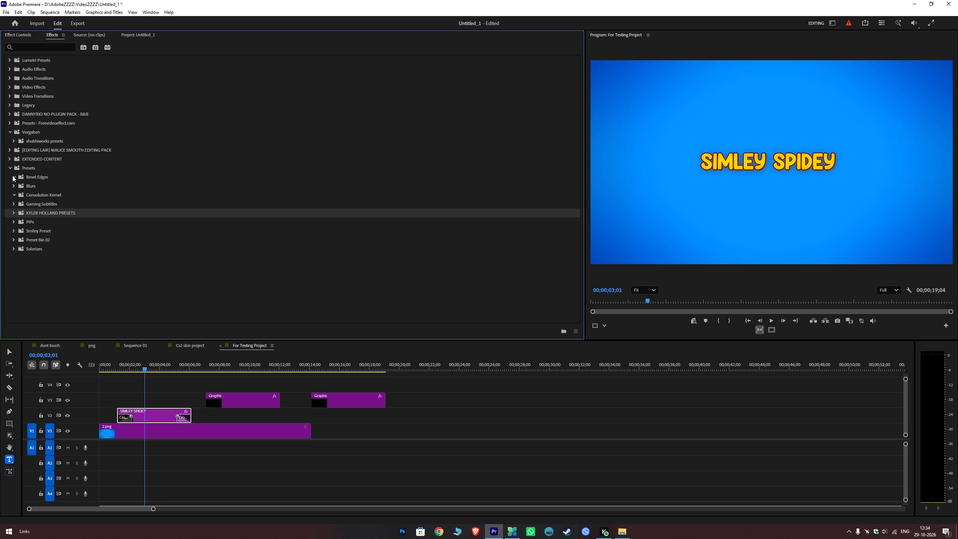
{"action": "left_click", "coordinate": [12, 176]}
{"action": "left_click", "coordinate": [7, 165]}
Look through the shubhiworks presets bin in the Vorgaben folder, and collapse the folder.
{"action": "left_click", "coordinate": [20, 196]}
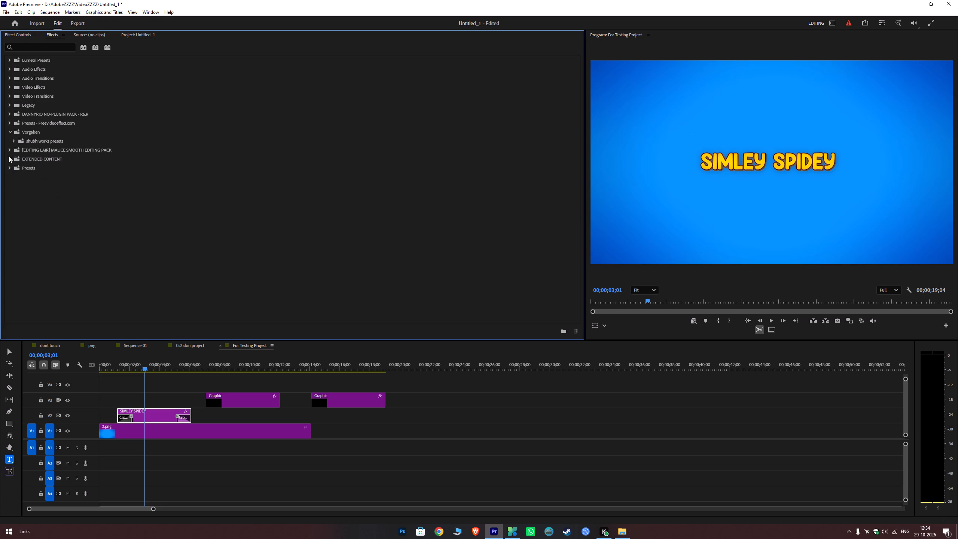
{"action": "left_click", "coordinate": [6, 156]}
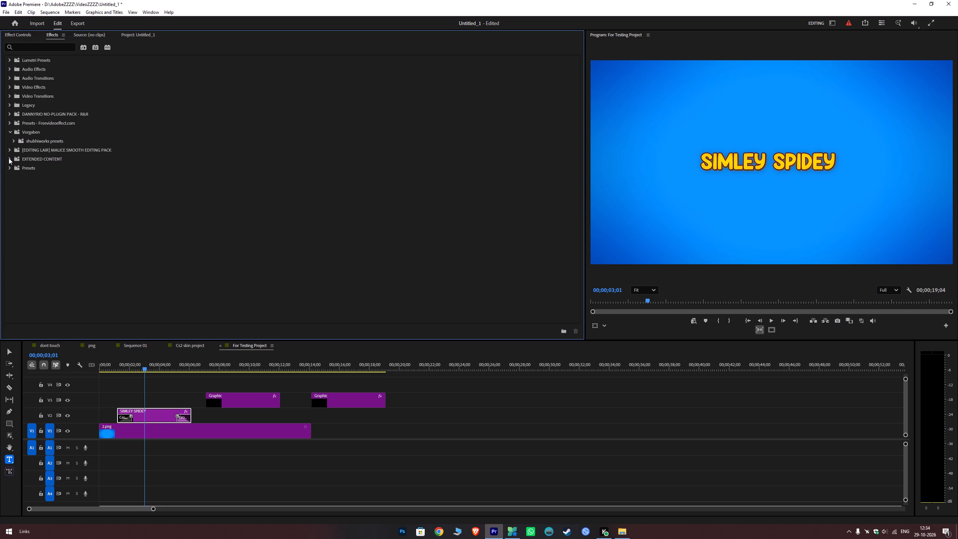
{"action": "left_click", "coordinate": [9, 158]}
{"action": "left_click", "coordinate": [12, 138]}
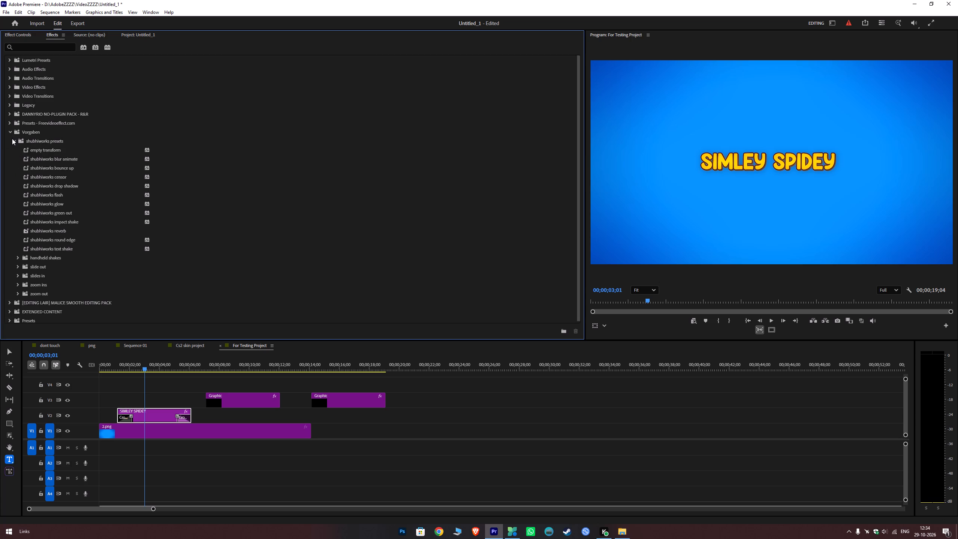
{"action": "left_click", "coordinate": [12, 138]}
{"action": "left_click", "coordinate": [9, 130]}
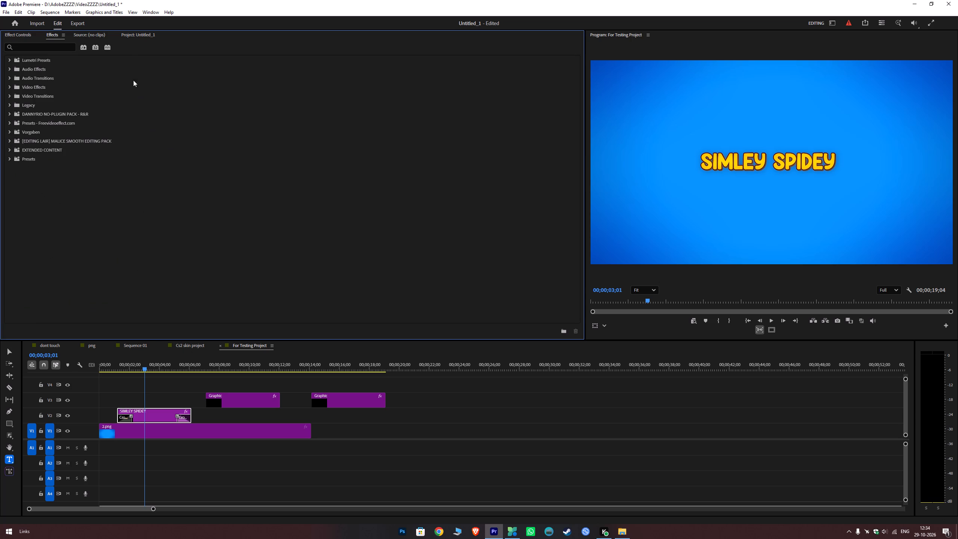
Close the Untitled_1 project panel.
{"action": "left_click", "coordinate": [123, 35]}
{"action": "right_click", "coordinate": [137, 36]}
{"action": "left_click", "coordinate": [147, 42]}
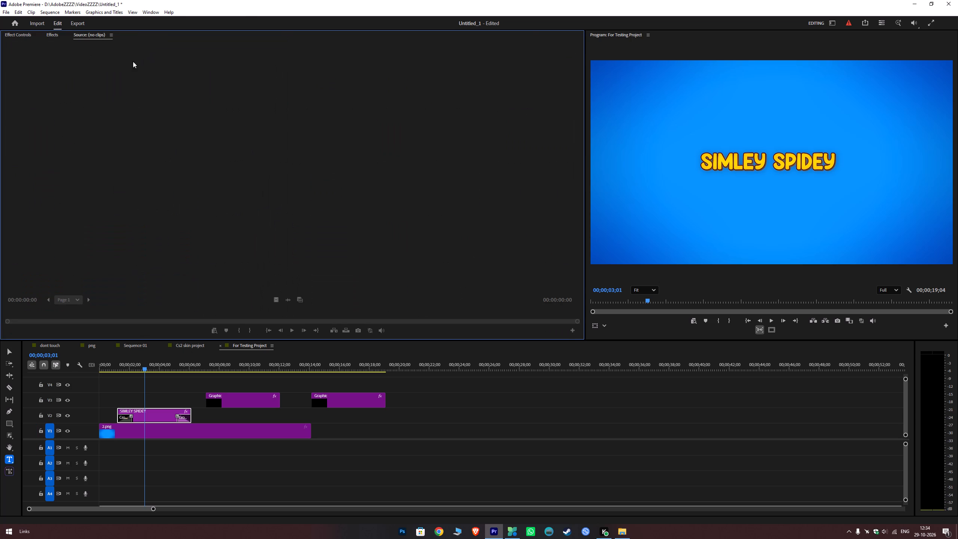
Close all open sequences in the timeline, including dont touch, png, Sequence 01, Cs2 skin project and For Testing Project.
{"action": "left_click", "coordinate": [28, 346]}
{"action": "left_click", "coordinate": [28, 346]}
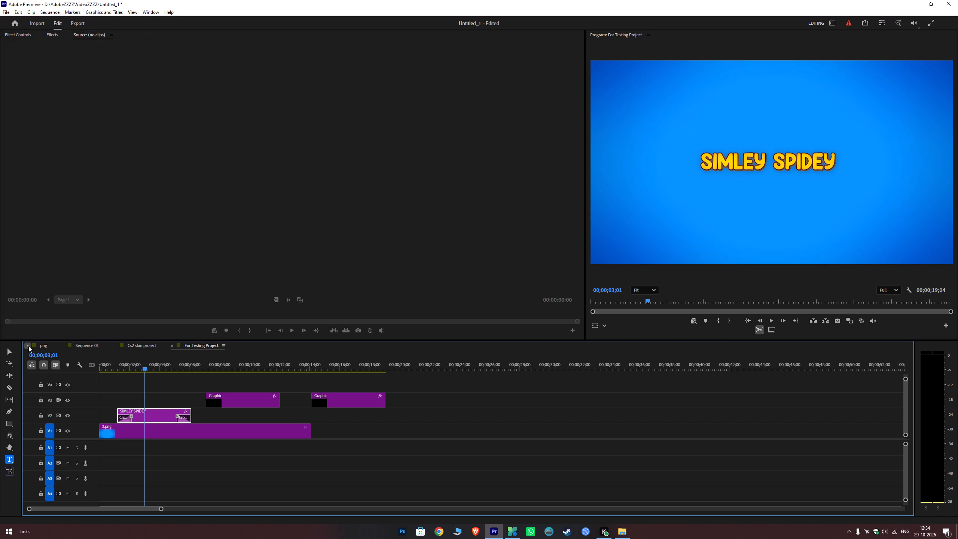
{"action": "triple_click", "coordinate": [28, 346]}
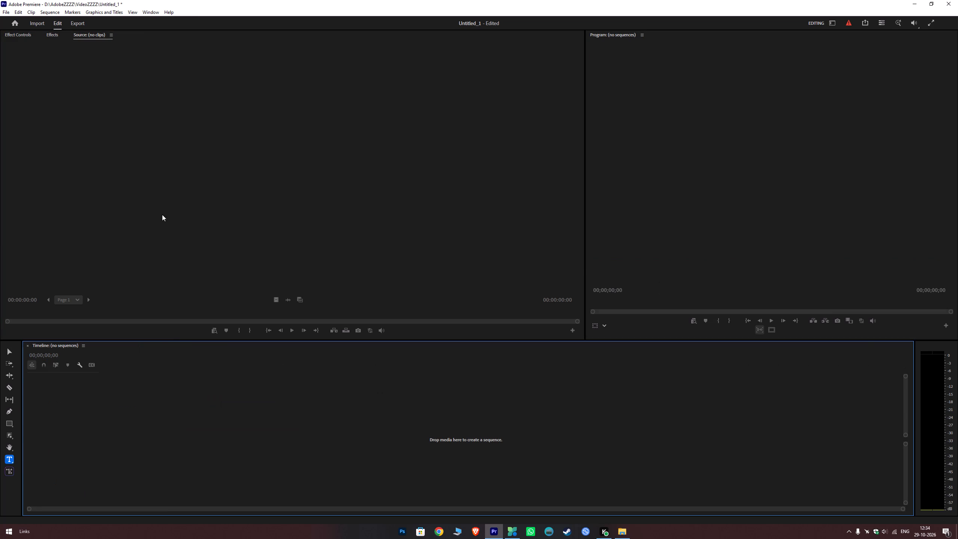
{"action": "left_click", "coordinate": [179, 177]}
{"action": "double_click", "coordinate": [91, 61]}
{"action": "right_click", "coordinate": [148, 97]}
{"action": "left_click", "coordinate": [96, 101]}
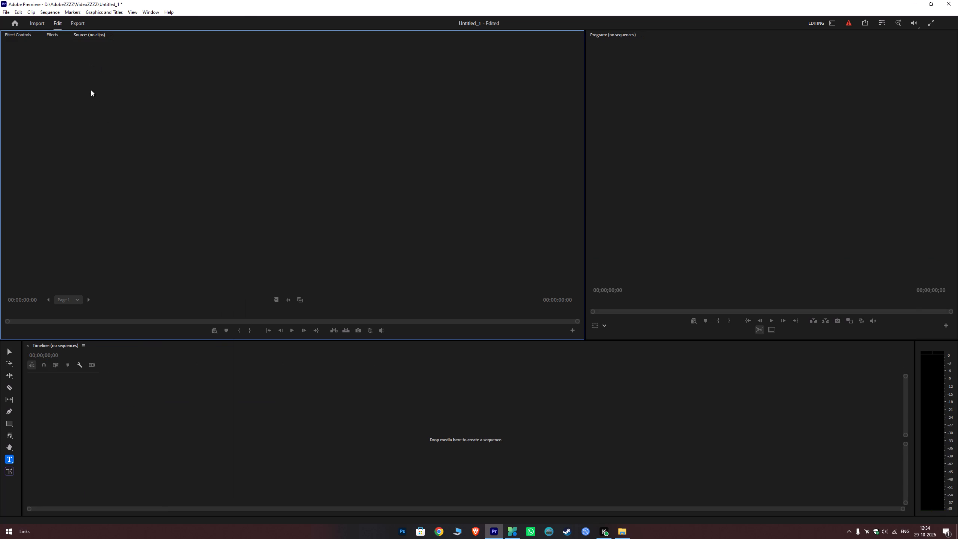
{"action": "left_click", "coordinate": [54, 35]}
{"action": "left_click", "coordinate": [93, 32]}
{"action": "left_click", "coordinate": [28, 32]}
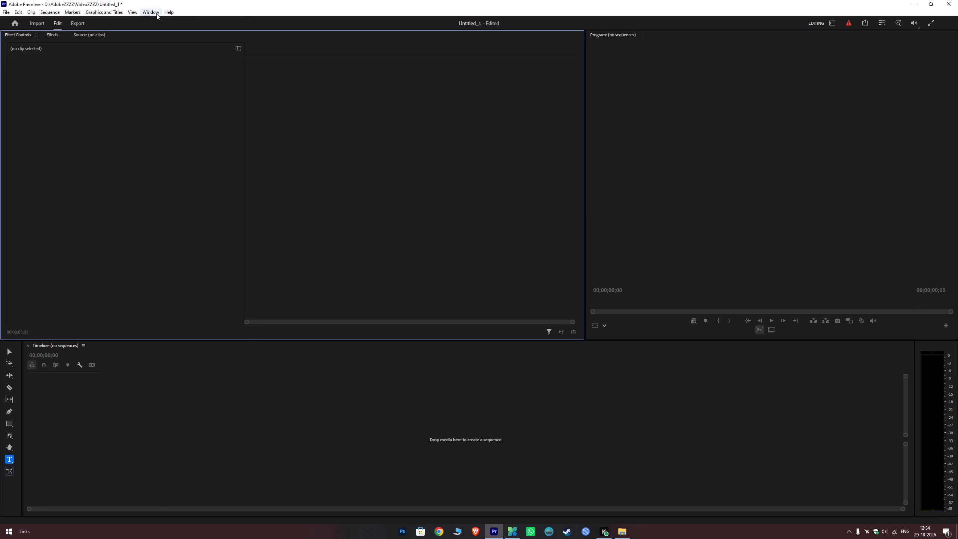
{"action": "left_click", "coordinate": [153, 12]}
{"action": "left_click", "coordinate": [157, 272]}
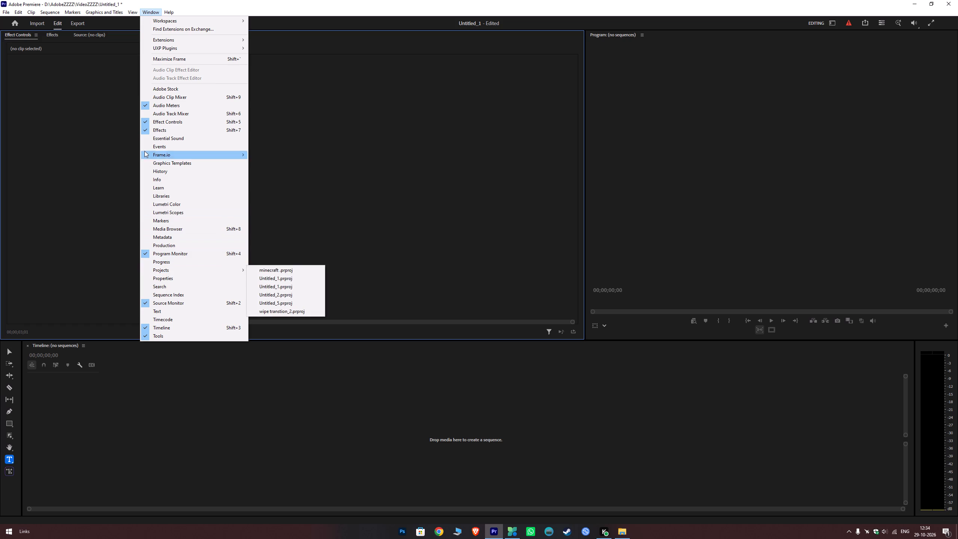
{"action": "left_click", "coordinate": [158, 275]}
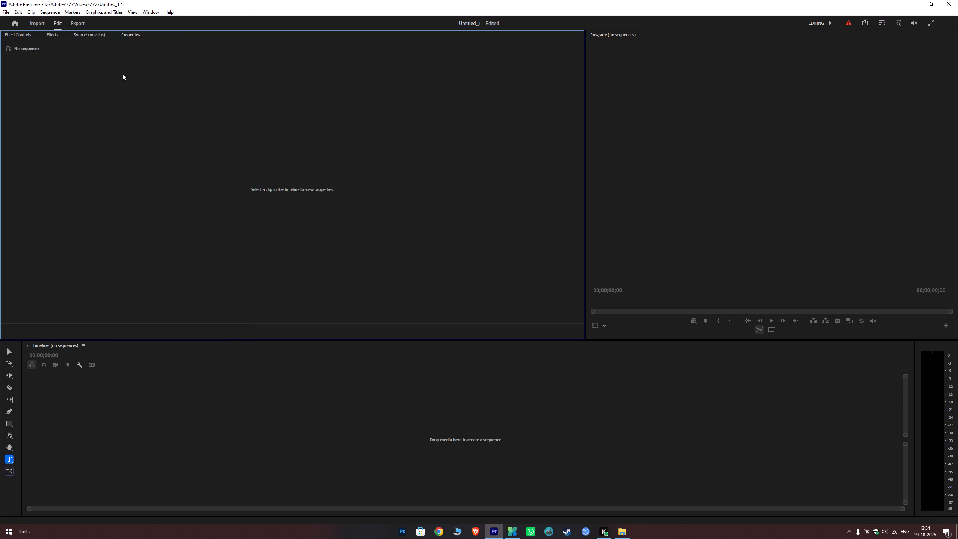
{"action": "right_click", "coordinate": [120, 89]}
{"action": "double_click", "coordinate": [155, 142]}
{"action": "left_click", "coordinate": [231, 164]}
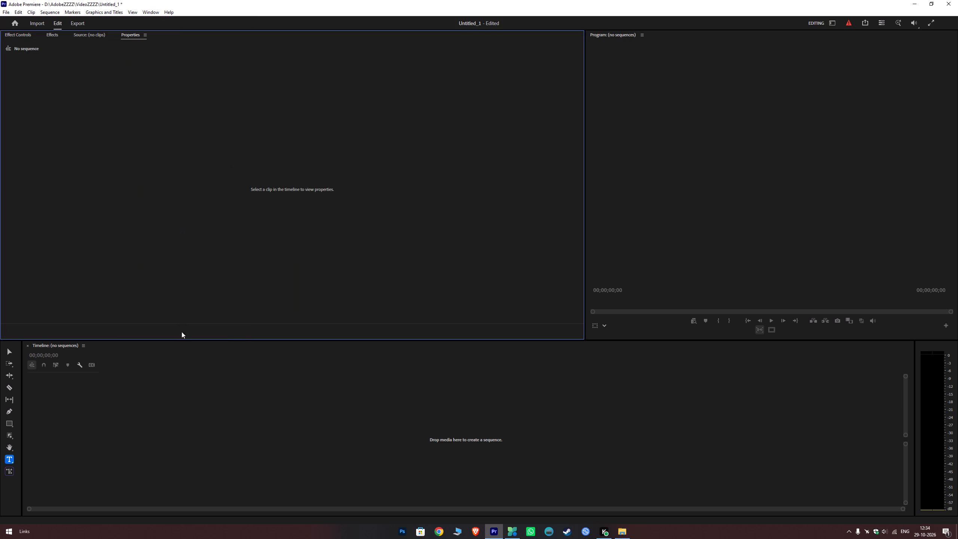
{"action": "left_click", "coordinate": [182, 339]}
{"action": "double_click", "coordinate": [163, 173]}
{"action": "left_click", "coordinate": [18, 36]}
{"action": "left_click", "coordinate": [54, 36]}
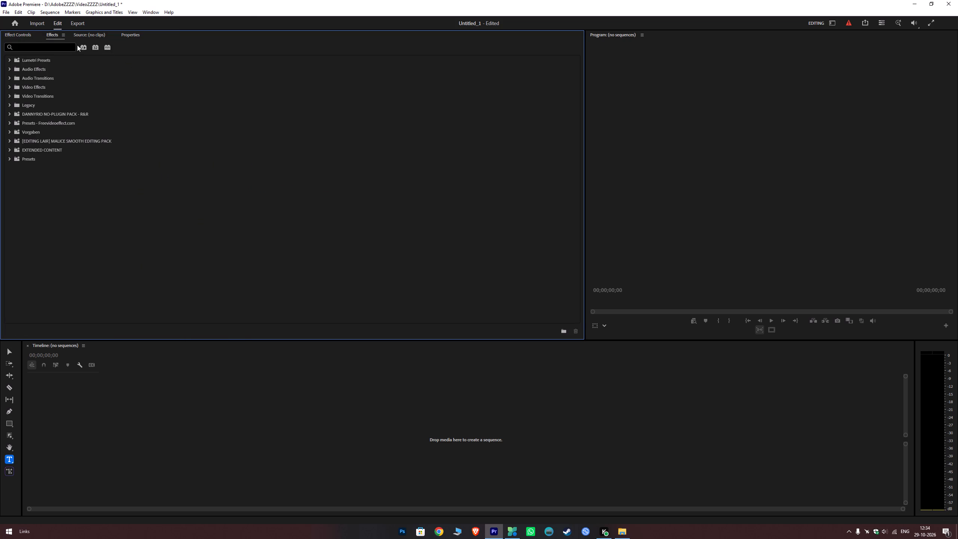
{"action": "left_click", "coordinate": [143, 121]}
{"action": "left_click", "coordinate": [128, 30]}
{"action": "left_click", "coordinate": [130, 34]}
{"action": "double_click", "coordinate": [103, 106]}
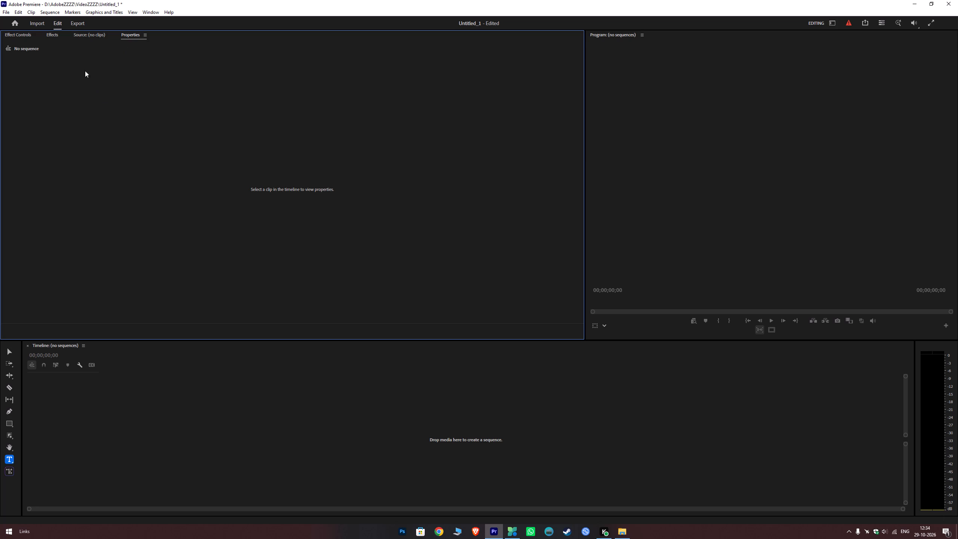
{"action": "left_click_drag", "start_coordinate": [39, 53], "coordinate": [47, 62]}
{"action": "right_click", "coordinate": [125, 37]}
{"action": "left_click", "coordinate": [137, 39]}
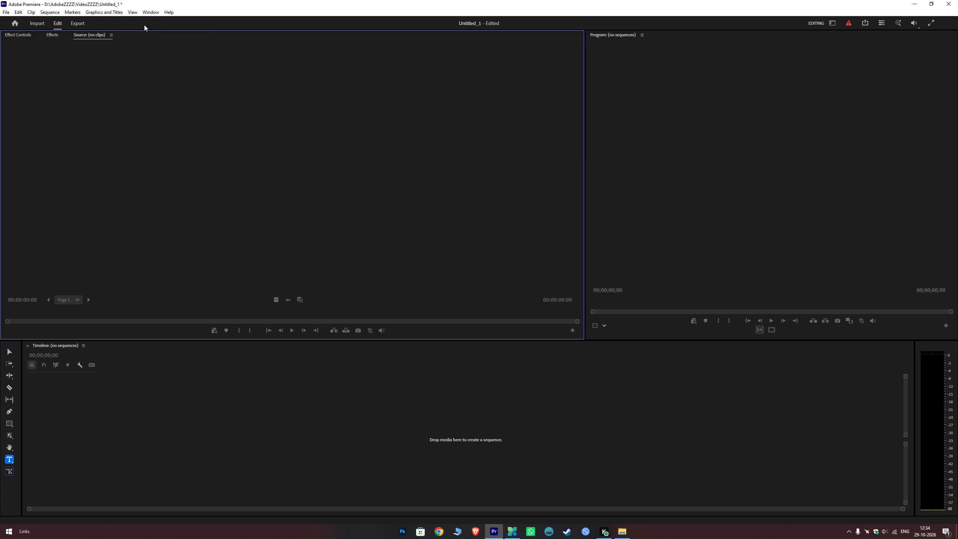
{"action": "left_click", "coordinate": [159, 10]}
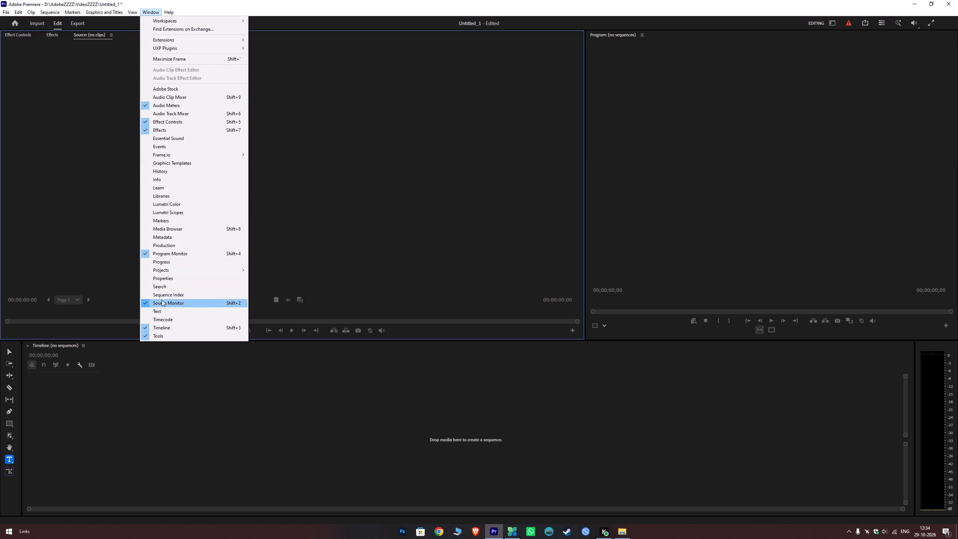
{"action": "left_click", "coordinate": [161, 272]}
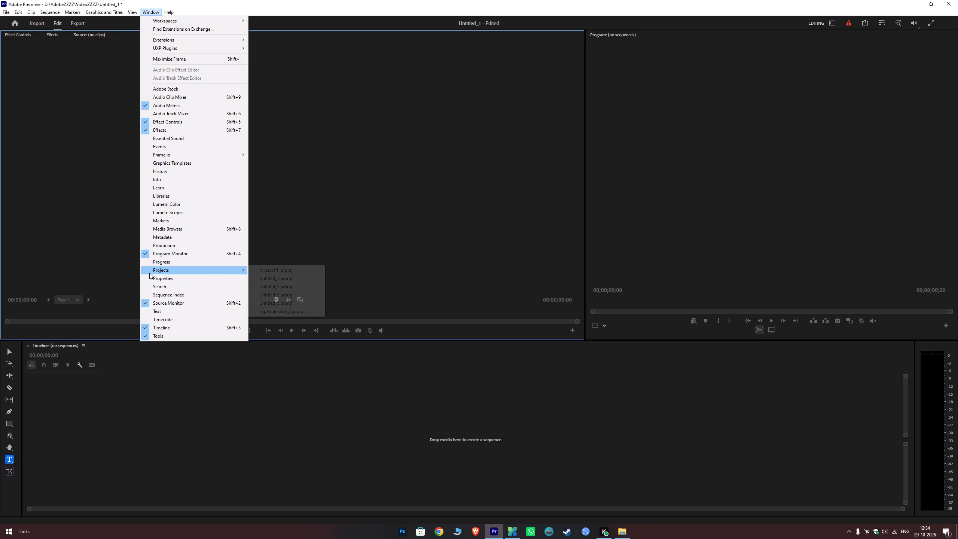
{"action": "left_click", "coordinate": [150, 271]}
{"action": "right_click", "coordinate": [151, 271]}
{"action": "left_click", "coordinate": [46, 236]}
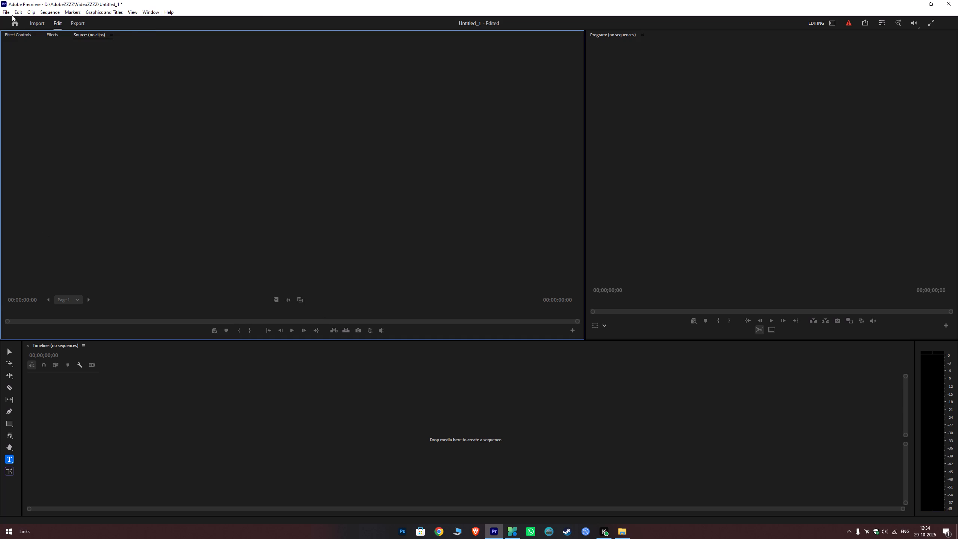
Go to the Home screen and open the recent project For Short.
{"action": "left_click", "coordinate": [10, 15]}
{"action": "left_click", "coordinate": [183, 68]}
{"action": "left_click", "coordinate": [7, 25]}
{"action": "left_click", "coordinate": [16, 22]}
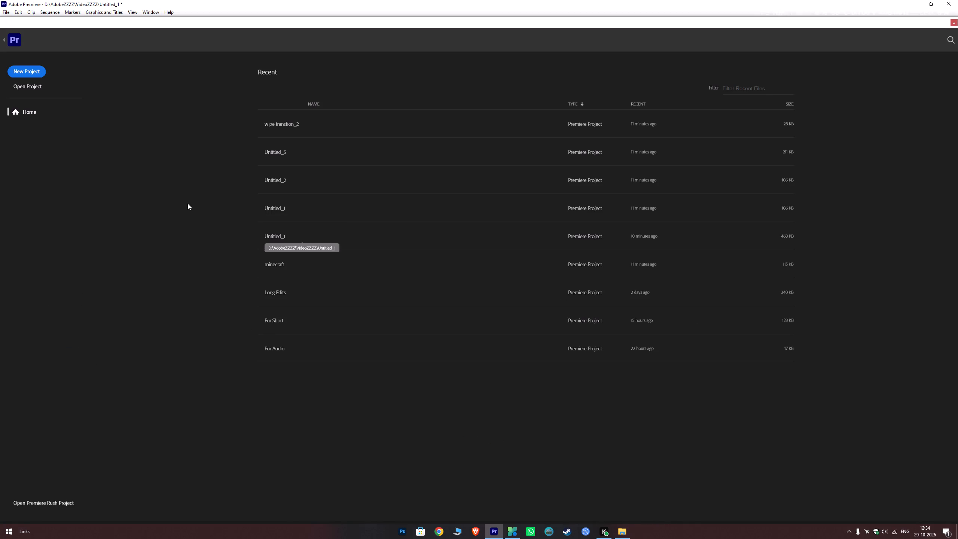
{"action": "left_click", "coordinate": [384, 406]}
{"action": "left_click", "coordinate": [329, 327]}
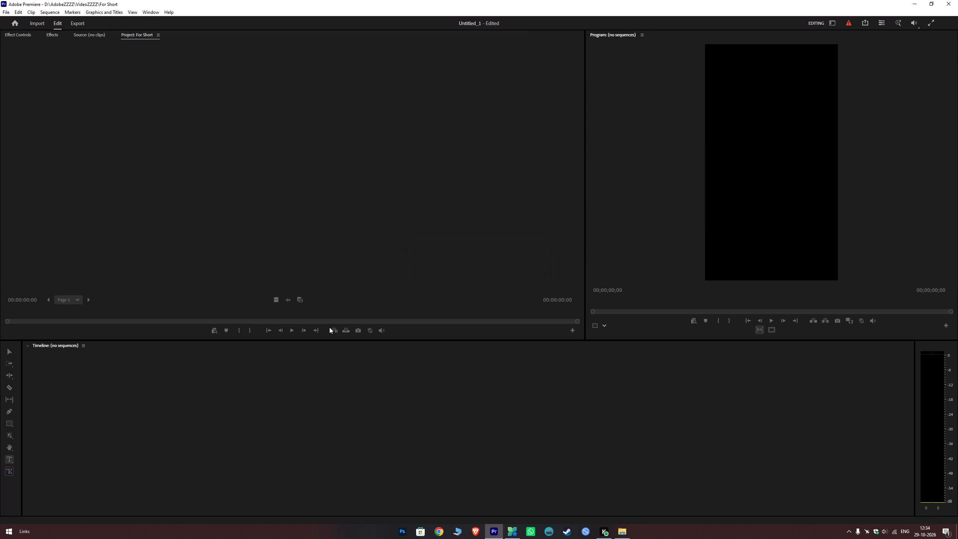